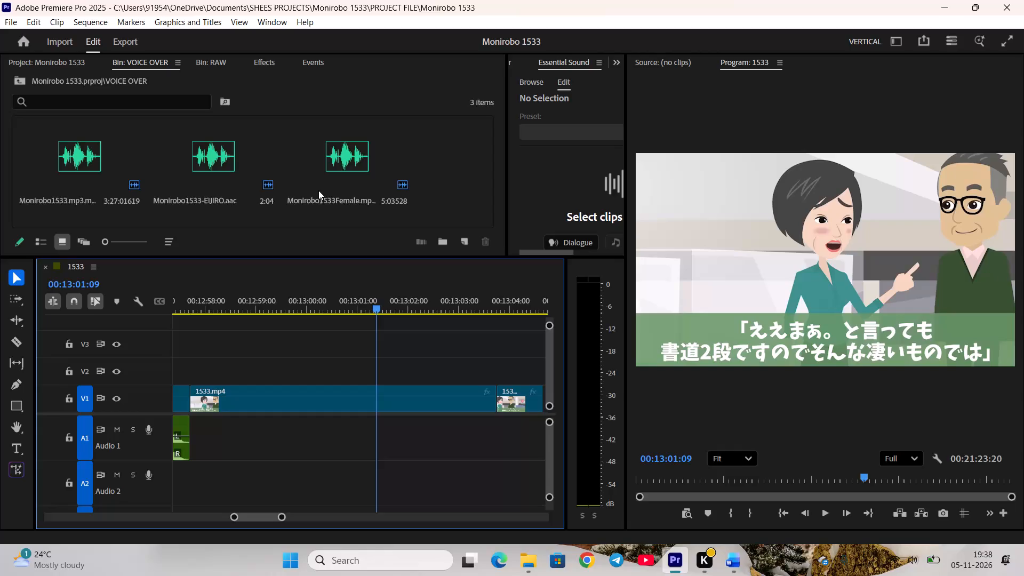
Mark the mother-in-law's 2nd-dan line in Monirobo1533Female from about 00:12:14 to 00:12:19:15 and place it on Audio 1 below its shot.
{"action": "double_click", "coordinate": [337, 152]}
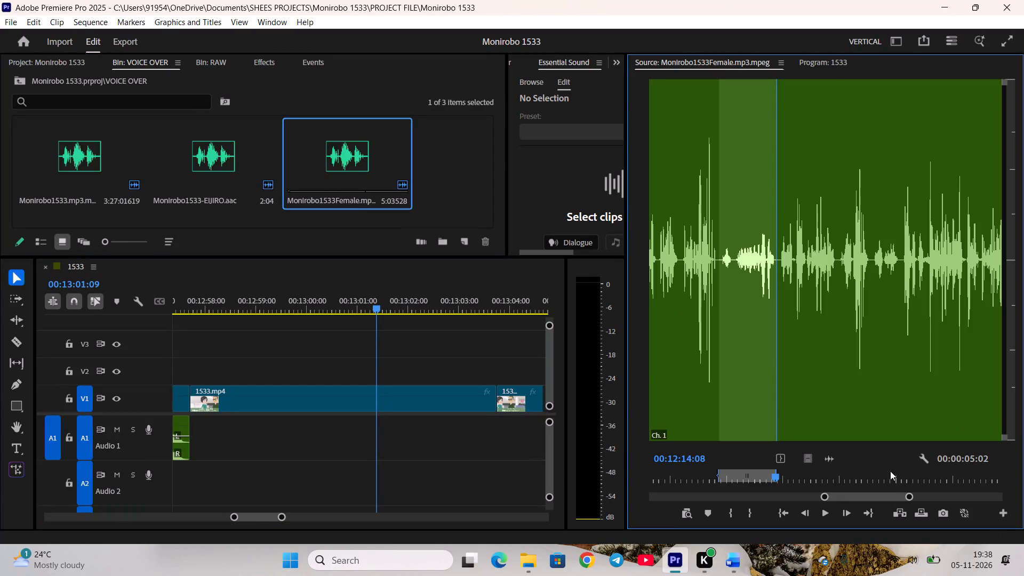
{"action": "scroll", "coordinate": [890, 473], "scroll_direction": "down", "scroll_amount": 4}
{"action": "key", "text": "i"}
{"action": "key", "text": "space"}
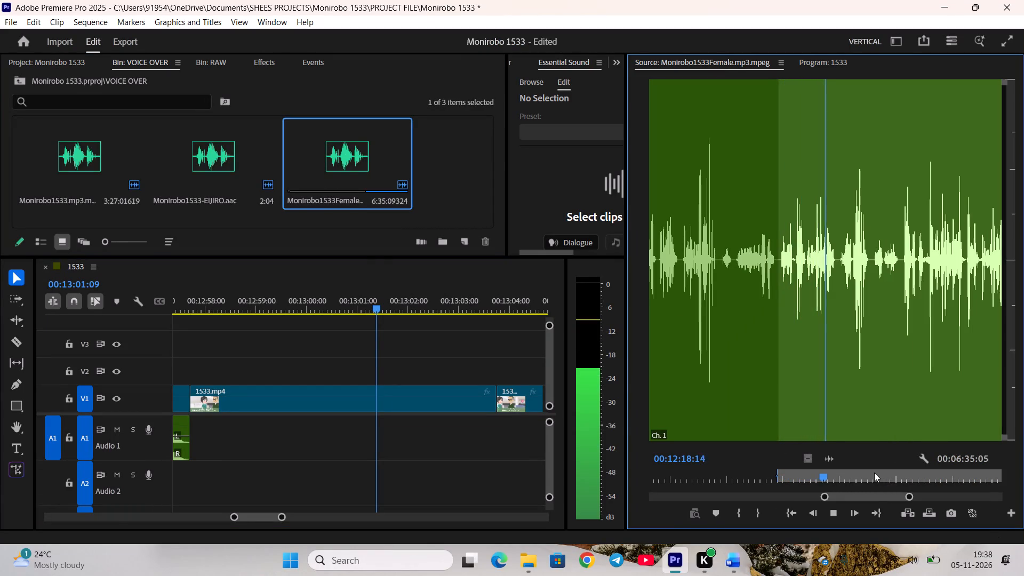
{"action": "key", "text": "space"}
{"action": "scroll", "coordinate": [874, 473], "scroll_direction": "down", "scroll_amount": 2}
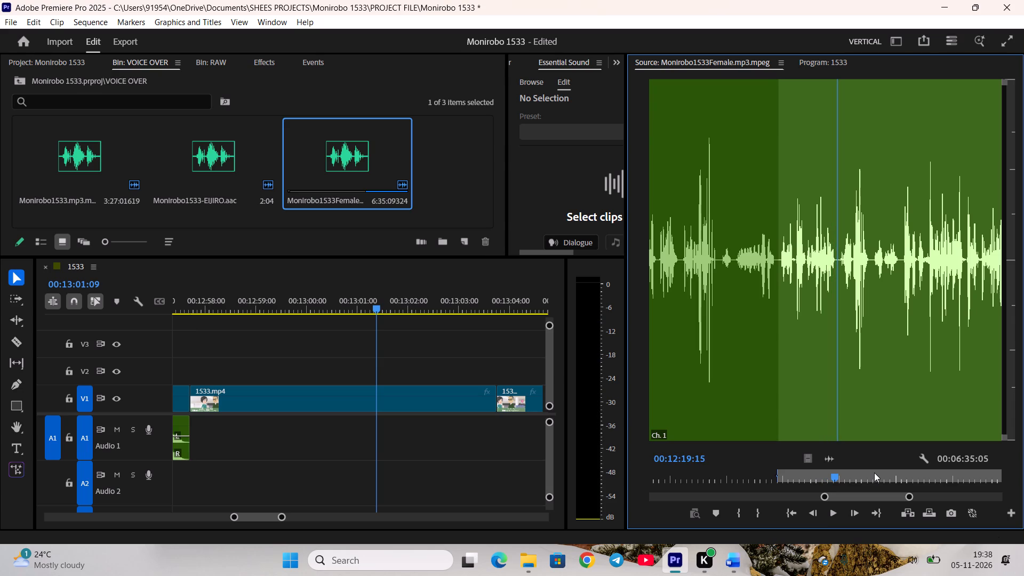
{"action": "key", "text": "o"}
{"action": "left_click_drag", "start_coordinate": [828, 458], "coordinate": [222, 431]}
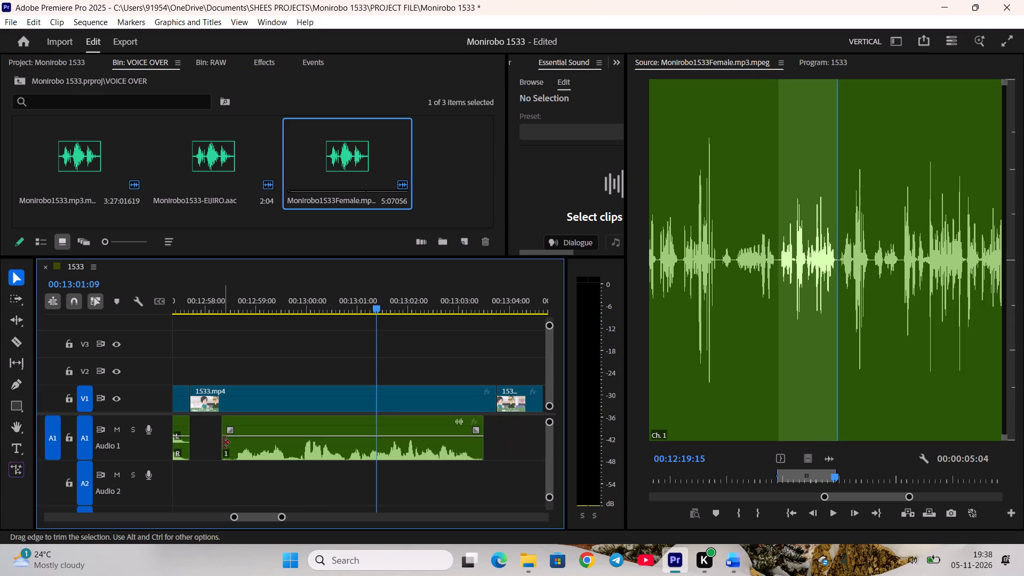
Trim the silence from the new voice clip's start, butt it against the preceding Audio 1 clip, and play it back.
{"action": "left_click_drag", "start_coordinate": [223, 443], "coordinate": [231, 445]}
{"action": "left_click_drag", "start_coordinate": [270, 457], "coordinate": [228, 452]}
{"action": "left_click", "coordinate": [300, 479]}
{"action": "key", "text": "space"}
{"action": "key", "text": "space"}
Raise the new mother-in-law voice clip's audio gain by 9 dB and play it back.
{"action": "left_click", "coordinate": [447, 453]}
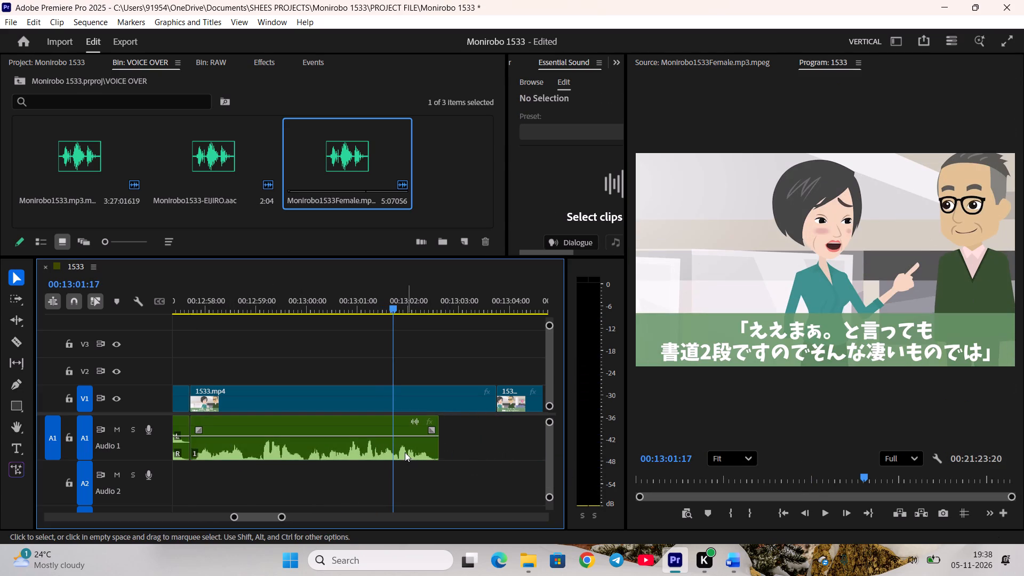
{"action": "left_click", "coordinate": [405, 452]}
{"action": "key", "text": "g"}
{"action": "key", "text": "9"}
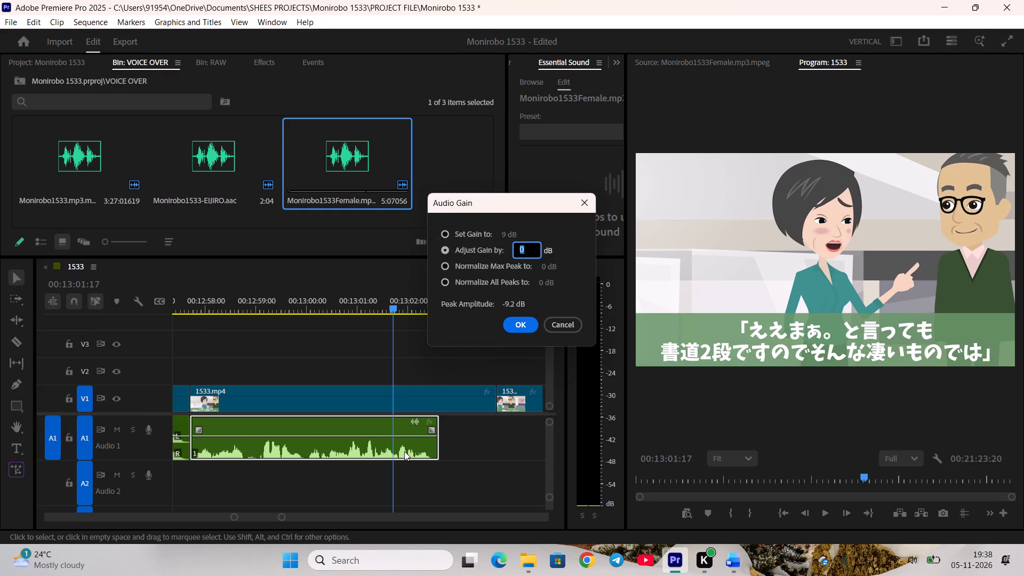
{"action": "key", "text": "Return"}
{"action": "left_click", "coordinate": [440, 484]}
{"action": "key", "text": "space"}
{"action": "key", "text": "space"}
Trim the V1 shot's end to match the end of the mother-in-law's voice clip and ripple delete the gap.
{"action": "left_click_drag", "start_coordinate": [490, 405], "coordinate": [439, 406]}
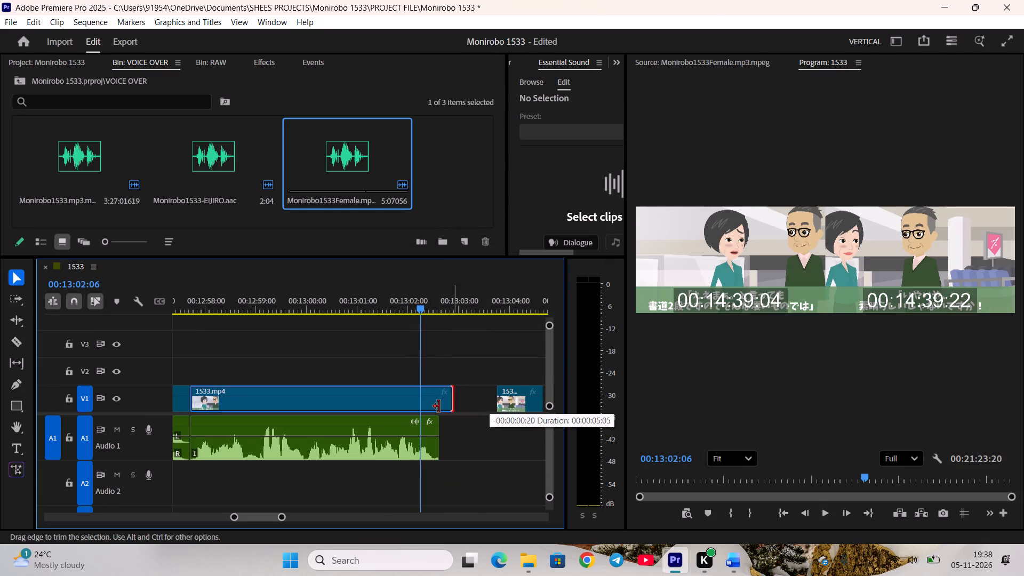
{"action": "left_click_drag", "start_coordinate": [439, 406], "coordinate": [429, 406]}
{"action": "right_click", "coordinate": [453, 394]}
{"action": "left_click", "coordinate": [466, 396]}
Preview Eijiro's following shot on the timeline up to 00:13:08:08 and save the project.
{"action": "scroll", "coordinate": [452, 398], "scroll_direction": "down", "scroll_amount": 6}
{"action": "key", "text": "space"}
{"action": "scroll", "coordinate": [427, 404], "scroll_direction": "down", "scroll_amount": 3}
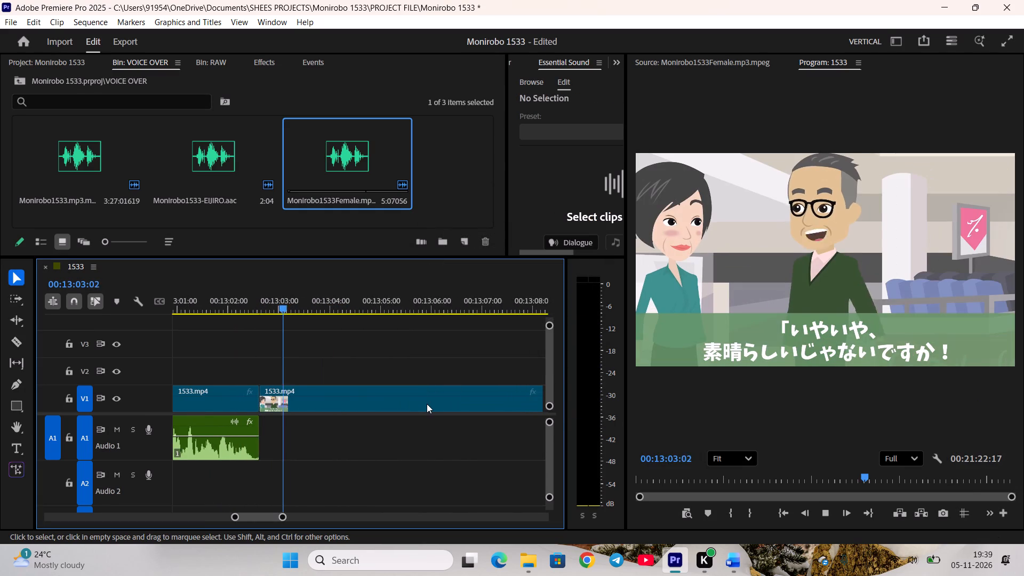
{"action": "scroll", "coordinate": [426, 404], "scroll_direction": "down", "scroll_amount": 2}
{"action": "key", "text": "minus"}
{"action": "scroll", "coordinate": [427, 405], "scroll_direction": "down", "scroll_amount": 3}
{"action": "left_click_drag", "start_coordinate": [291, 301], "coordinate": [358, 317]}
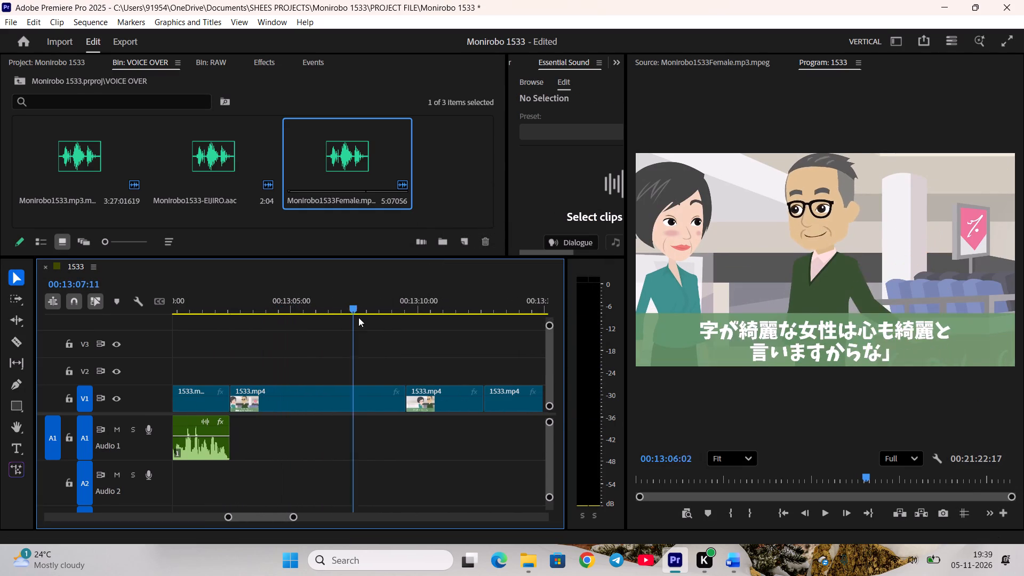
{"action": "left_click_drag", "start_coordinate": [358, 317], "coordinate": [378, 331]}
{"action": "key", "text": "ctrl+s"}
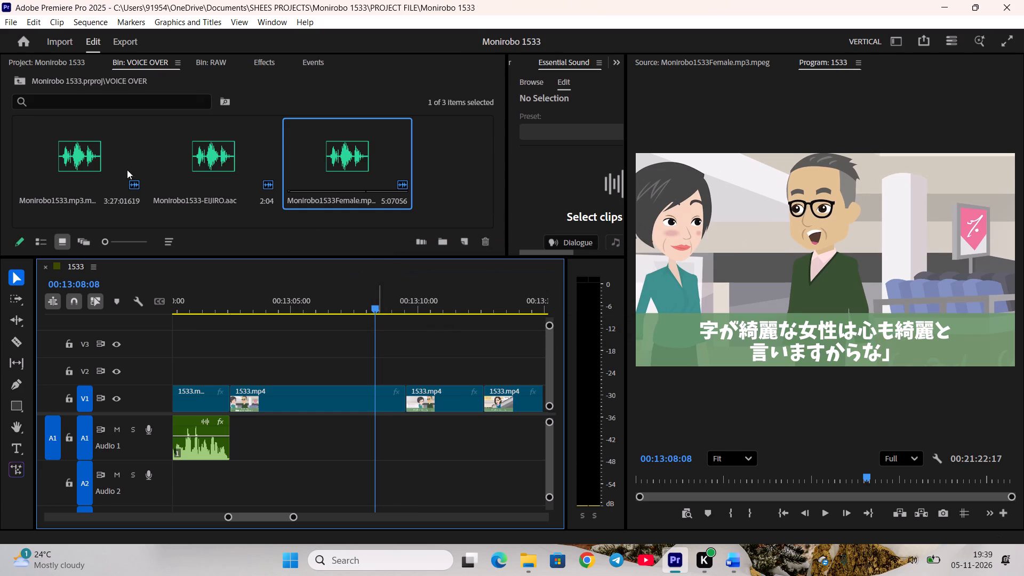
Mark Eijiro's "beautiful handwriting" line in Monirobo1533-EIJIRO.aac from about 00:00:37 to 00:00:42:11, checking the Word script, and place it next on Audio 1.
{"action": "double_click", "coordinate": [226, 159]}
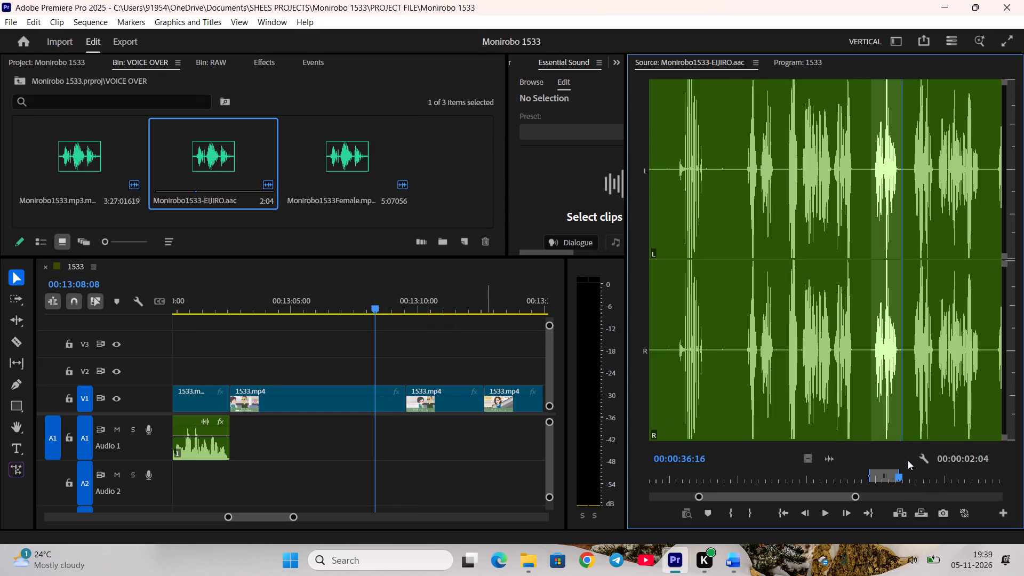
{"action": "scroll", "coordinate": [908, 461], "scroll_direction": "down", "scroll_amount": 17}
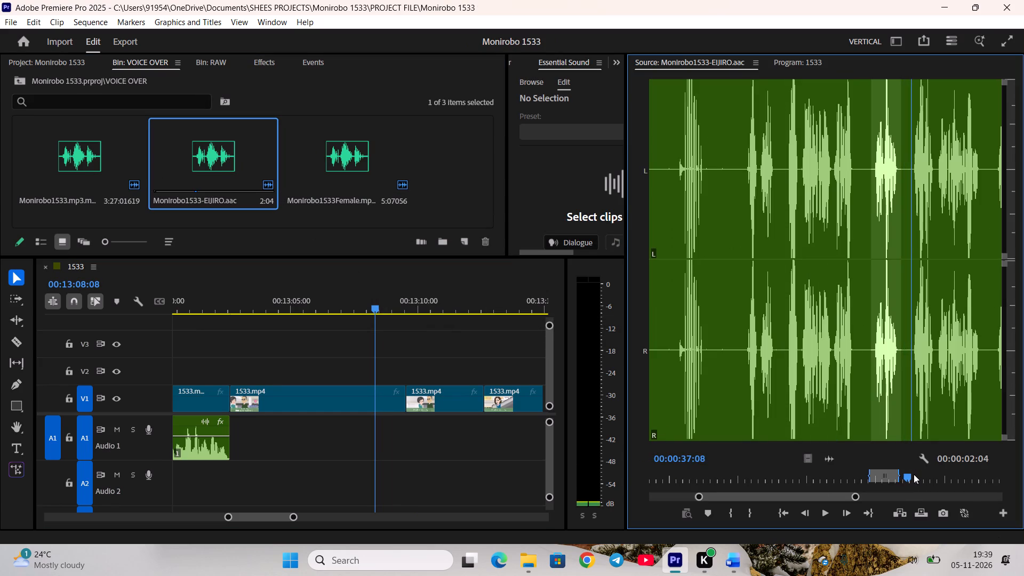
{"action": "scroll", "coordinate": [914, 474], "scroll_direction": "down", "scroll_amount": 1}
{"action": "key", "text": "i"}
{"action": "key", "text": "space"}
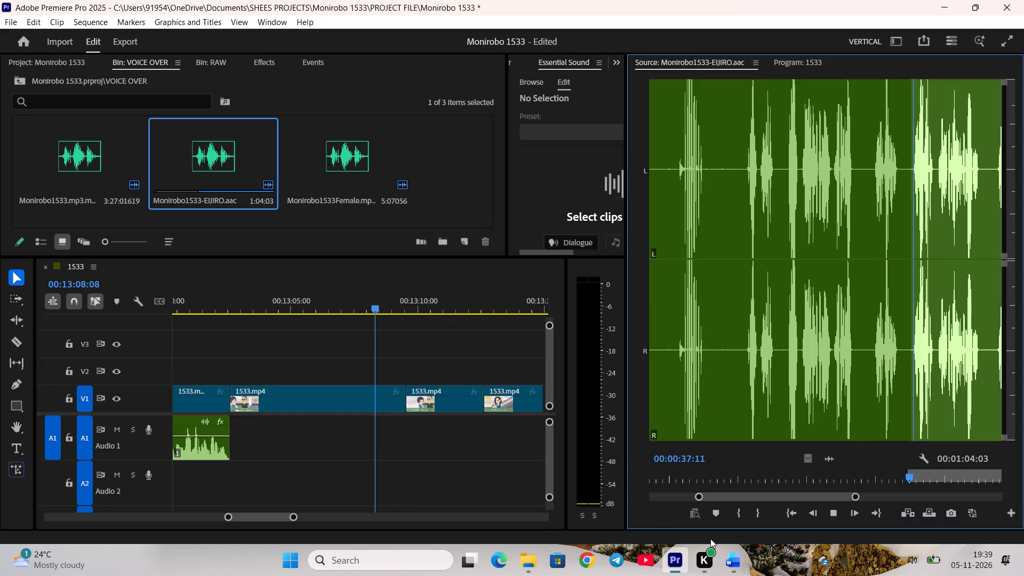
{"action": "left_click", "coordinate": [731, 563]}
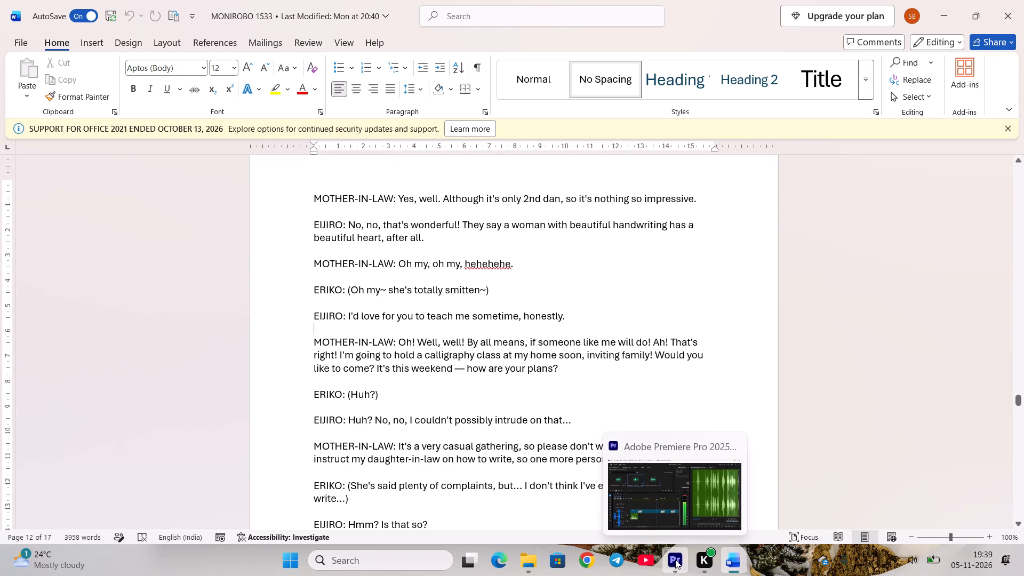
{"action": "key", "text": "space"}
{"action": "scroll", "coordinate": [911, 461], "scroll_direction": "down", "scroll_amount": 8}
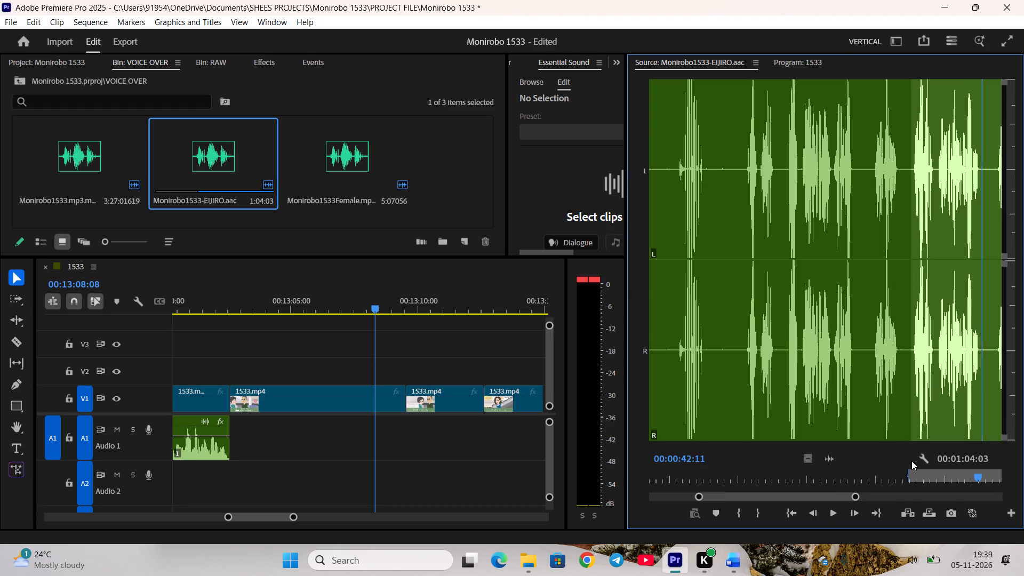
{"action": "key", "text": "o"}
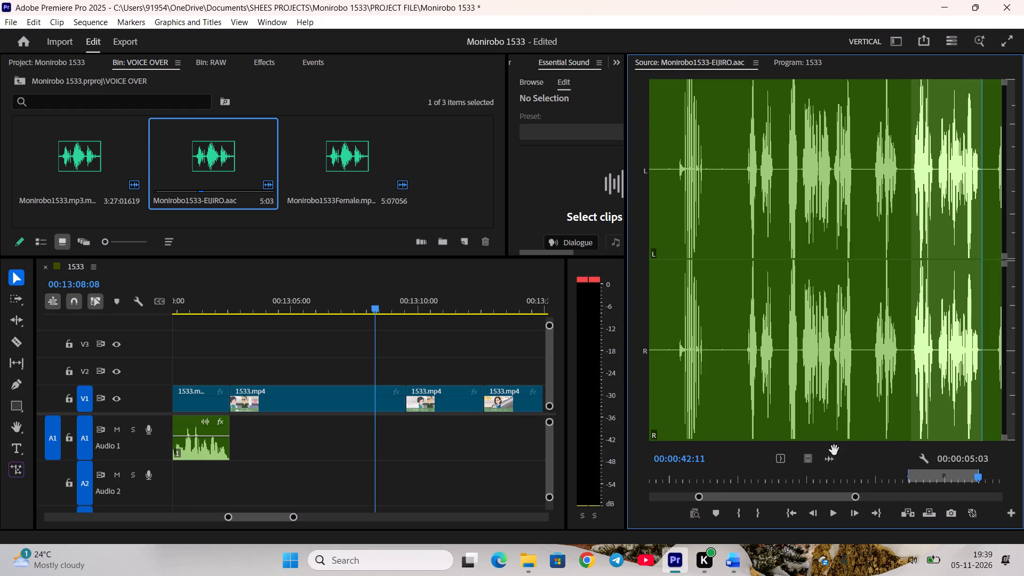
{"action": "left_click_drag", "start_coordinate": [829, 454], "coordinate": [230, 437]}
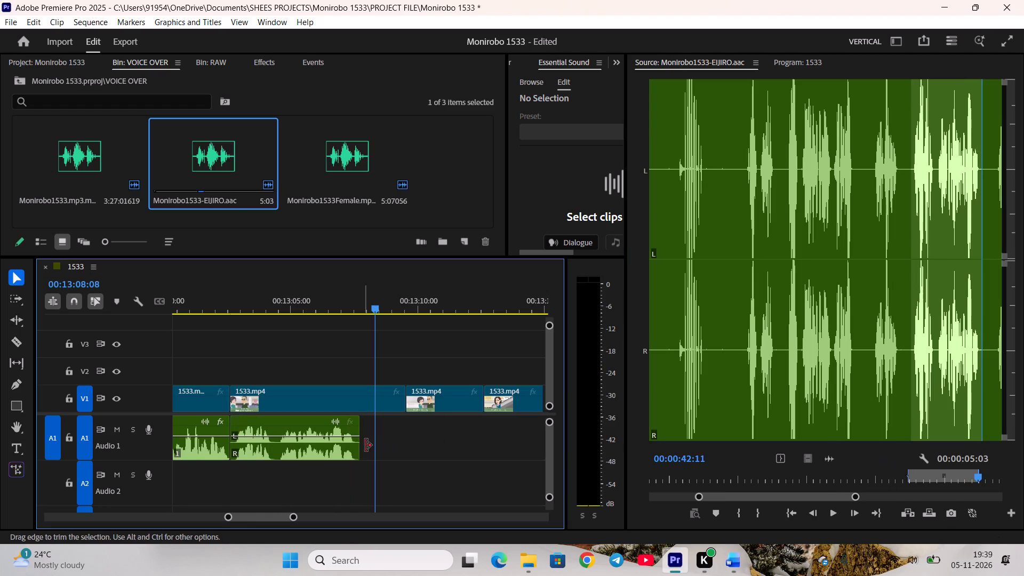
Trim the end of Eijiro's V1 shot to the end of his voice clip and ripple delete the gap.
{"action": "left_click", "coordinate": [302, 295]}
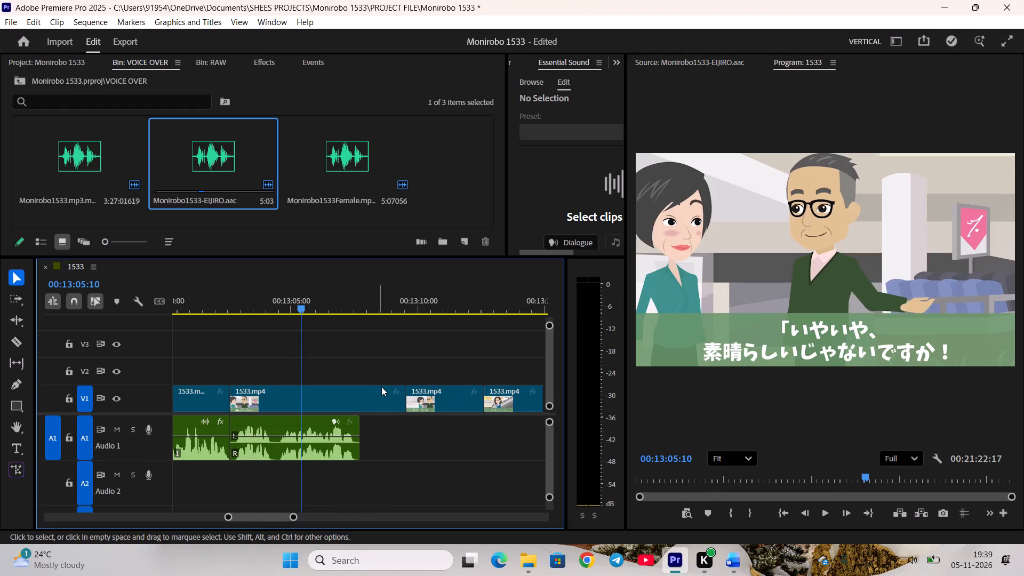
{"action": "left_click_drag", "start_coordinate": [405, 404], "coordinate": [361, 406]}
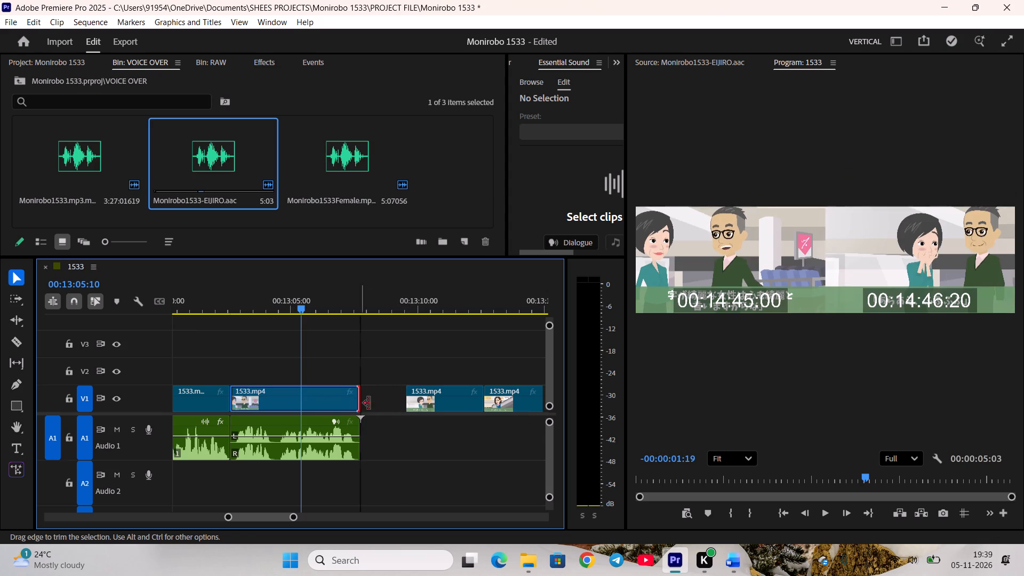
{"action": "right_click", "coordinate": [378, 397]}
{"action": "left_click", "coordinate": [399, 401]}
Preview the mother-in-law's laughing shot on the timeline up to 00:13:10:11 and save the project.
{"action": "scroll", "coordinate": [399, 402], "scroll_direction": "down", "scroll_amount": 4}
{"action": "key", "text": "space"}
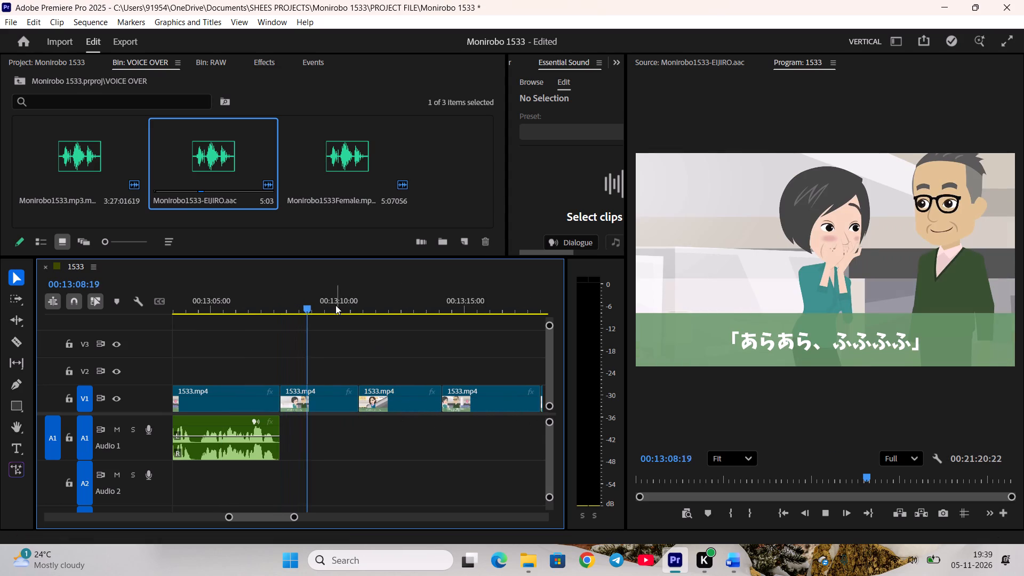
{"action": "left_click_drag", "start_coordinate": [335, 305], "coordinate": [350, 324]}
{"action": "key", "text": "ctrl+s"}
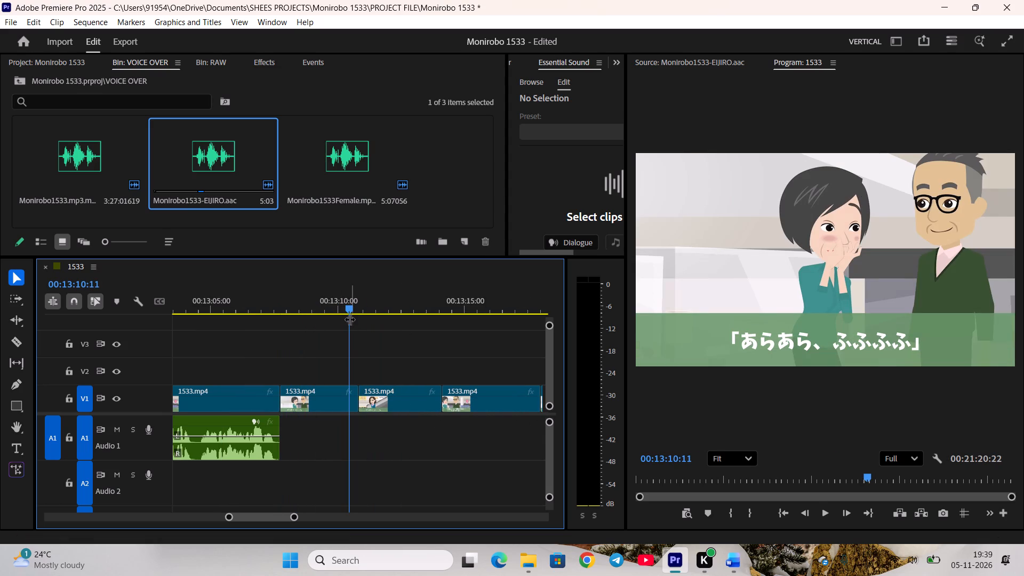
Mark the mother-in-law's "Oh my" line in Monirobo1533Female from 00:12:19:17 to 00:12:22:15, checking the Word script, and place it next on Audio 1.
{"action": "double_click", "coordinate": [361, 157]}
{"action": "scroll", "coordinate": [884, 452], "scroll_direction": "down", "scroll_amount": 3}
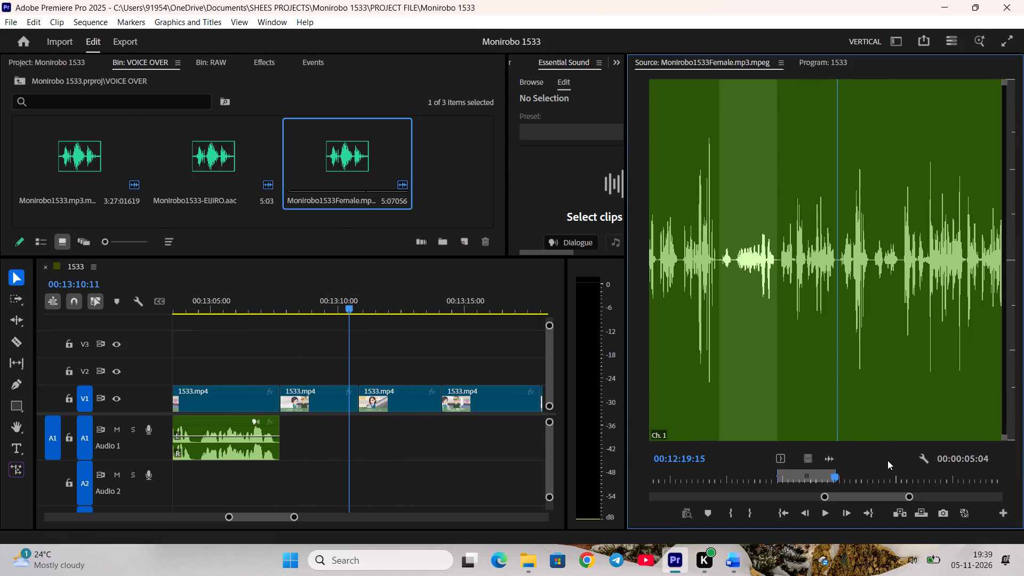
{"action": "scroll", "coordinate": [889, 479], "scroll_direction": "up", "scroll_amount": 1}
{"action": "key", "text": "i"}
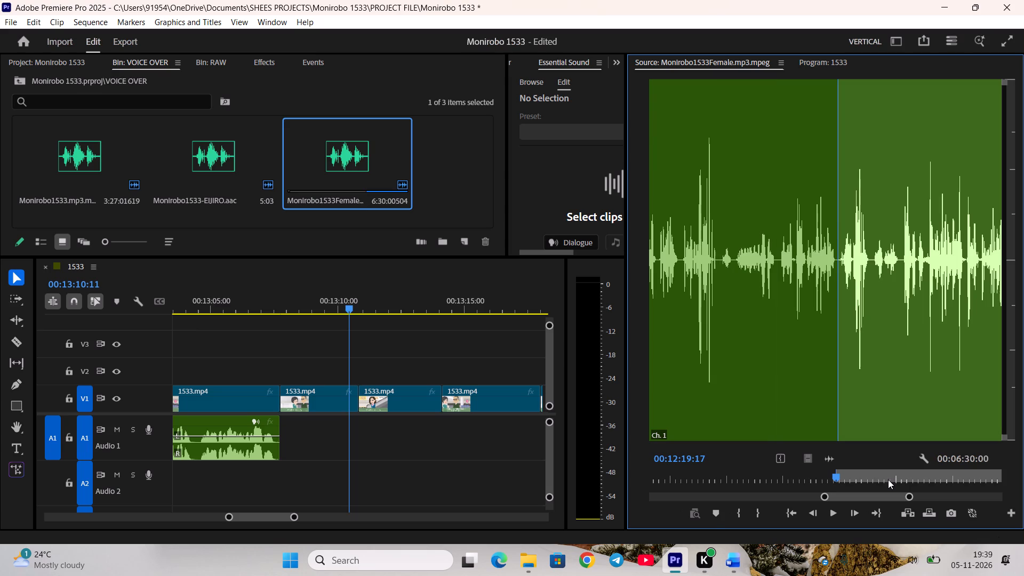
{"action": "left_click", "coordinate": [734, 566]}
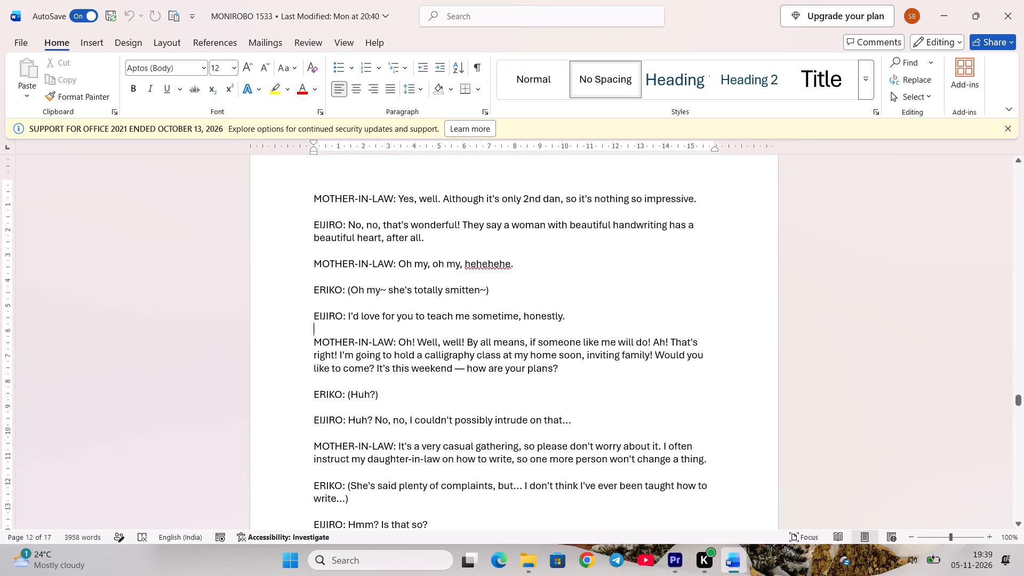
{"action": "left_click", "coordinate": [682, 565]}
{"action": "key", "text": "space"}
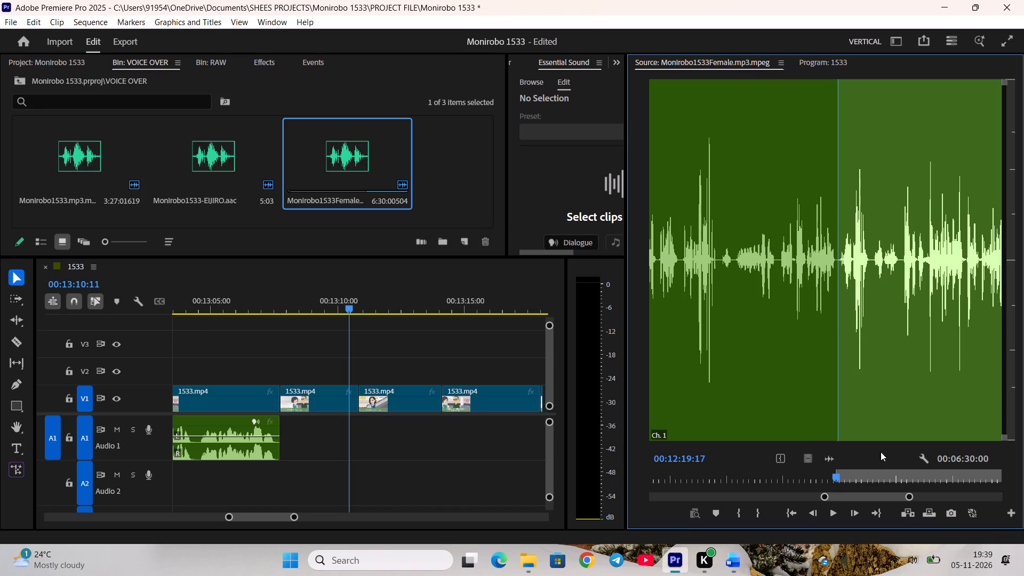
{"action": "key", "text": "space"}
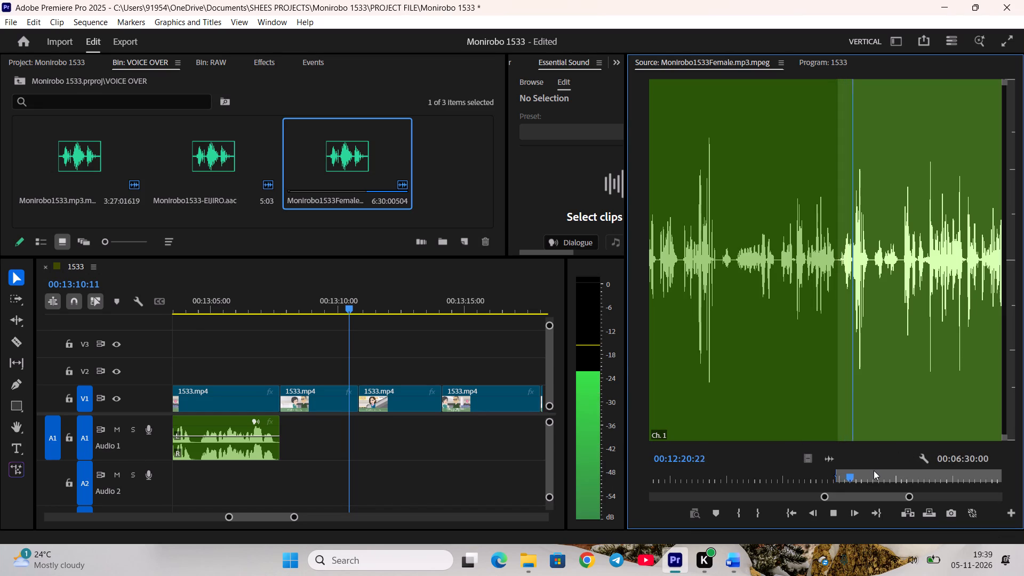
{"action": "key", "text": "space"}
{"action": "scroll", "coordinate": [893, 480], "scroll_direction": "up", "scroll_amount": 2}
{"action": "key", "text": "space"}
{"action": "key", "text": "space"}
{"action": "scroll", "coordinate": [893, 480], "scroll_direction": "up", "scroll_amount": 7}
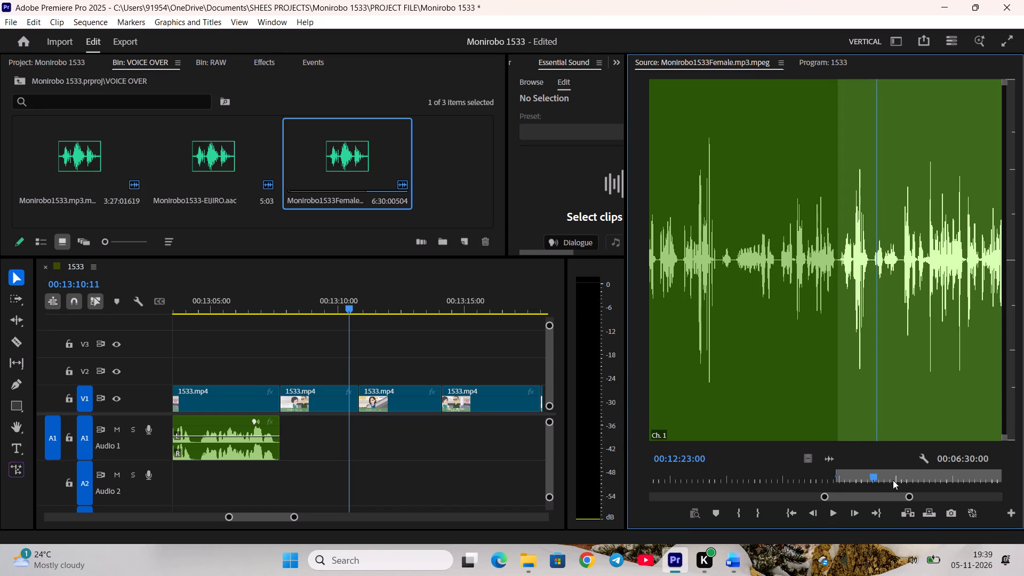
{"action": "scroll", "coordinate": [893, 480], "scroll_direction": "up", "scroll_amount": 14}
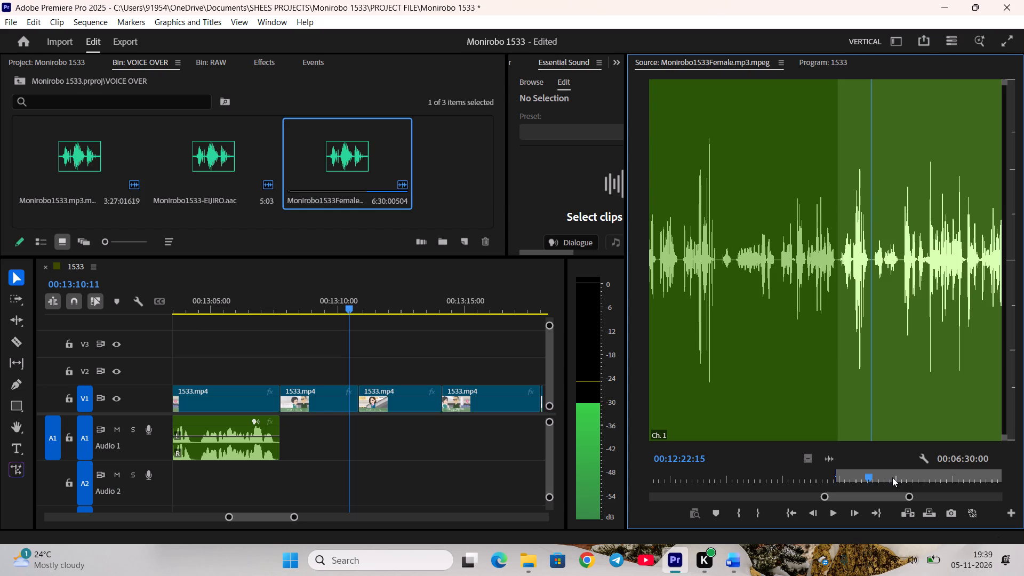
{"action": "key", "text": "o"}
{"action": "left_click_drag", "start_coordinate": [834, 457], "coordinate": [278, 434]}
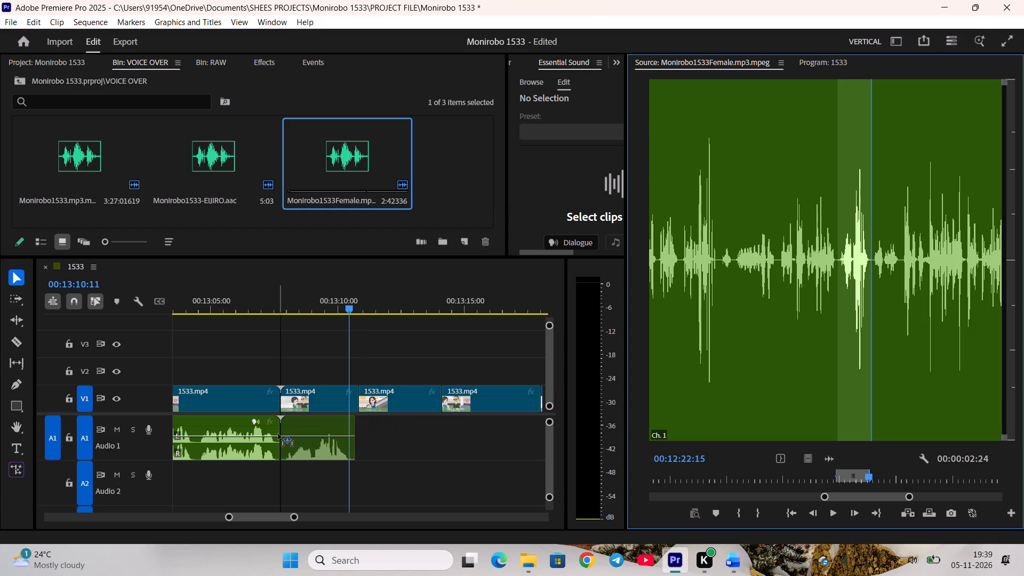
{"action": "left_click_drag", "start_coordinate": [278, 434], "coordinate": [279, 434]}
Play back the new voice clip and trim the laughing shot's end on V1 to match the clip's end.
{"action": "left_click", "coordinate": [309, 301]}
{"action": "key", "text": "space"}
{"action": "key", "text": "space"}
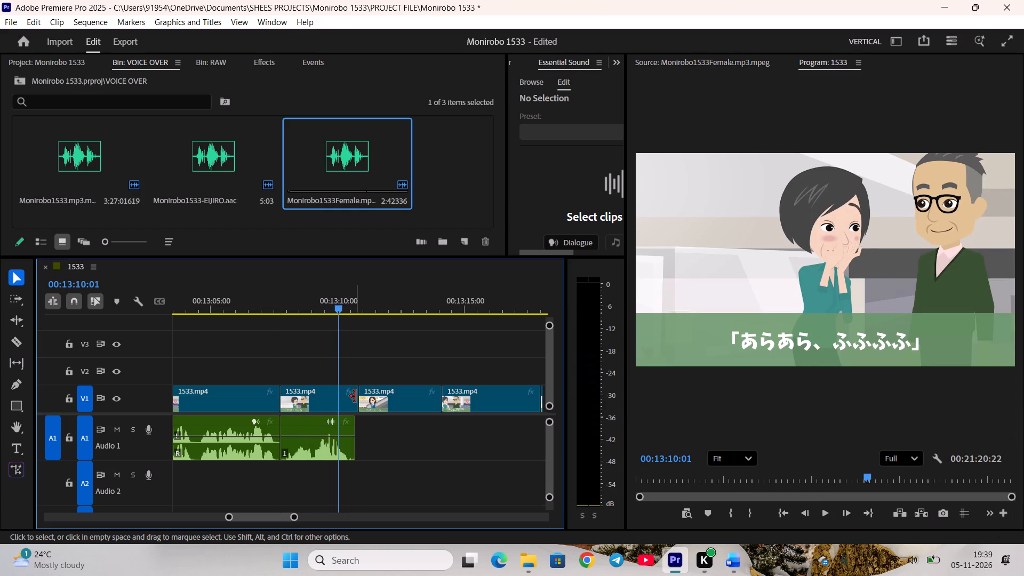
{"action": "left_click", "coordinate": [355, 396]}
Raise the gain of the mother-in-law's "Oh my" voice clip by 7 dB.
{"action": "left_click", "coordinate": [317, 451]}
{"action": "type", "text": "g7"}
{"action": "key", "text": "Return"}
{"action": "left_click", "coordinate": [388, 489]}
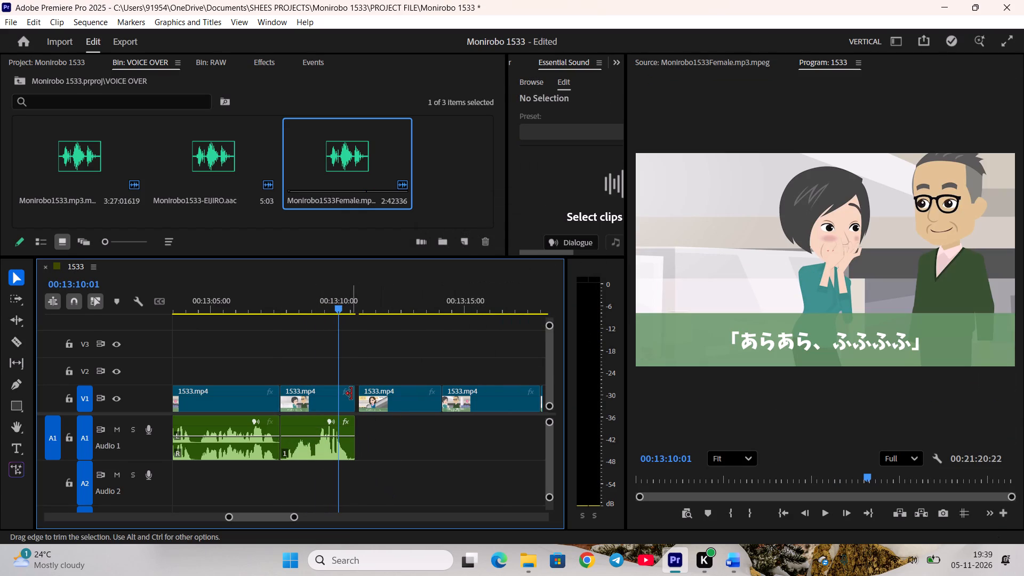
Ripple delete the small gap after the laughing shot on V1.
{"action": "right_click", "coordinate": [356, 393]}
{"action": "left_click", "coordinate": [374, 396]}
Preview Eriko's following shot on the timeline up to 00:13:12:21 and save the project.
{"action": "scroll", "coordinate": [367, 421], "scroll_direction": "down", "scroll_amount": 5}
{"action": "key", "text": "space"}
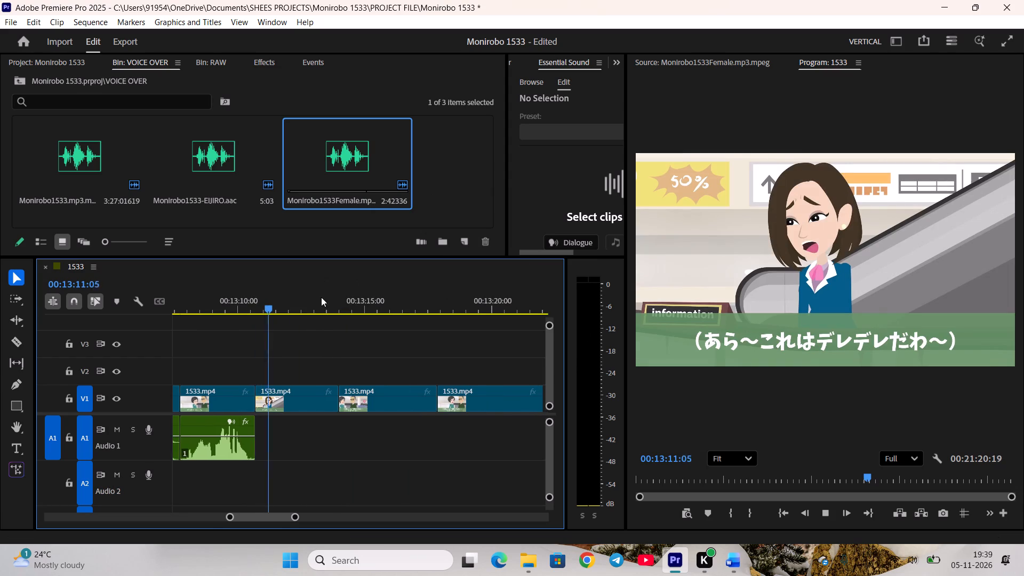
{"action": "scroll", "coordinate": [327, 313], "scroll_direction": "down", "scroll_amount": 2}
{"action": "left_click_drag", "start_coordinate": [280, 297], "coordinate": [272, 311]}
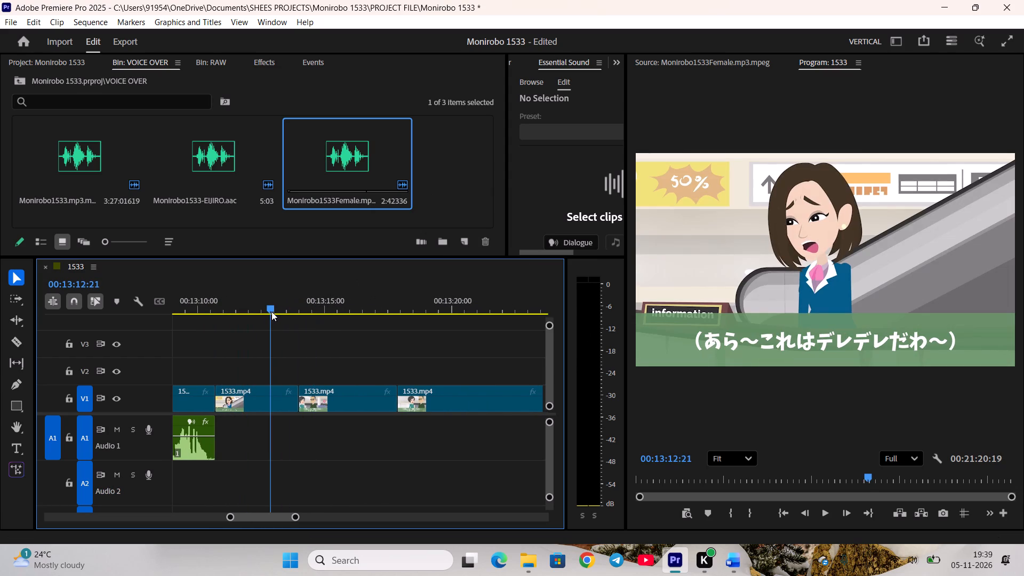
{"action": "key", "text": "ctrl+s"}
Mark Eriko's "Oh my, she's totally smitten" line from 00:12:22:16 to 00:12:25:04 in the Monirobo1533Female source and place it on Audio 1 under her shot.
{"action": "double_click", "coordinate": [330, 166]}
{"action": "scroll", "coordinate": [932, 491], "scroll_direction": "down", "scroll_amount": 1}
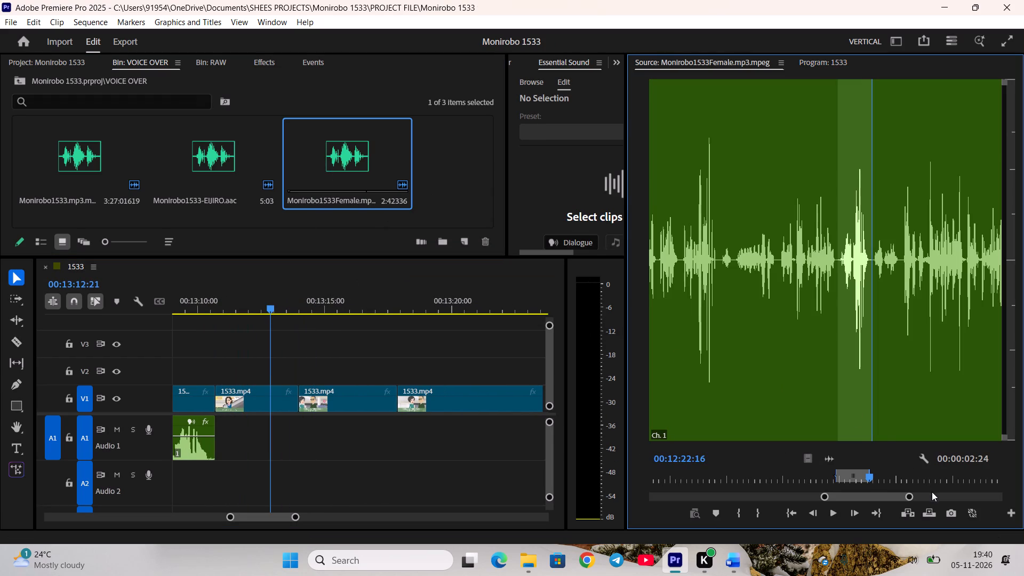
{"action": "key", "text": "i"}
{"action": "key", "text": "space"}
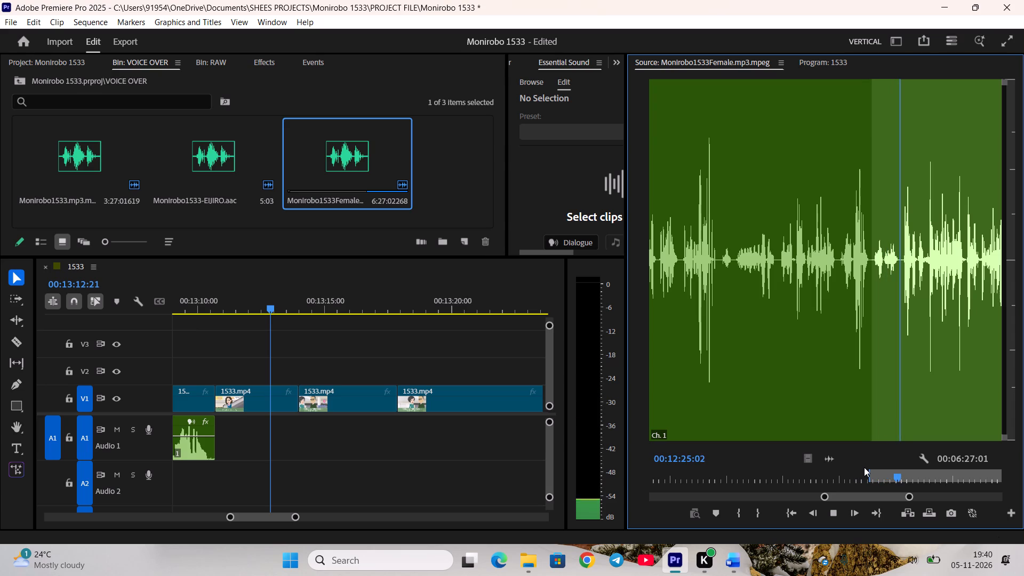
{"action": "key", "text": "space"}
{"action": "scroll", "coordinate": [865, 467], "scroll_direction": "up", "scroll_amount": 1}
{"action": "key", "text": "o"}
{"action": "left_click_drag", "start_coordinate": [826, 457], "coordinate": [826, 457]}
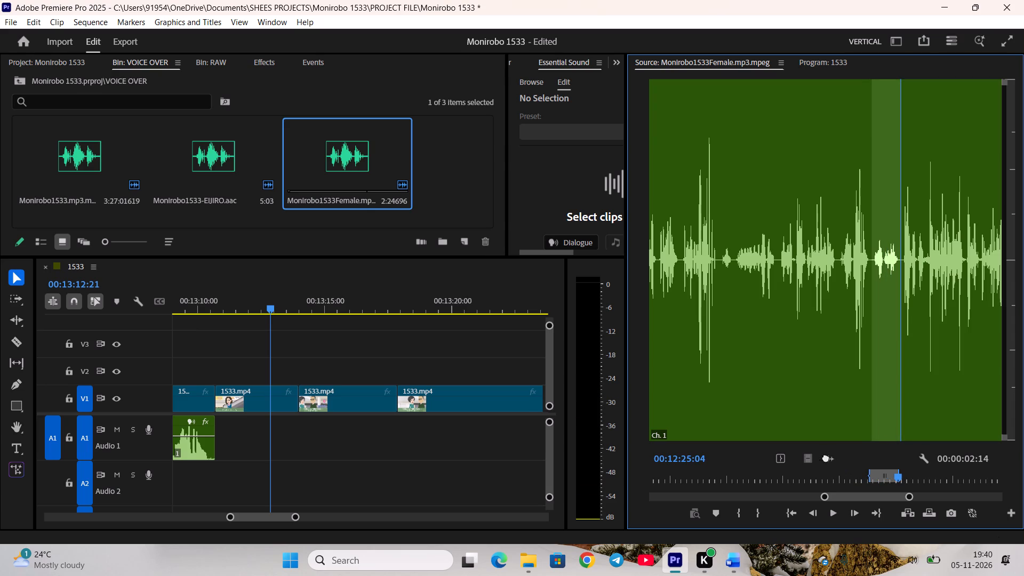
{"action": "left_click_drag", "start_coordinate": [826, 457], "coordinate": [220, 430]}
Raise the gain of Eriko's new voice clip on Audio 1 by 9 dB.
{"action": "left_click", "coordinate": [253, 450]}
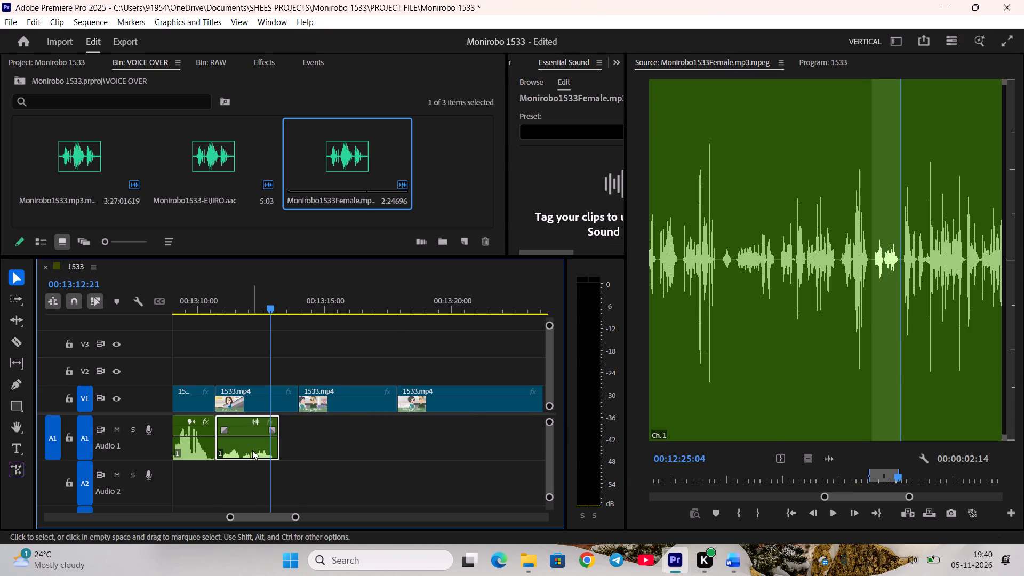
{"action": "key", "text": "g"}
{"action": "key", "text": "9"}
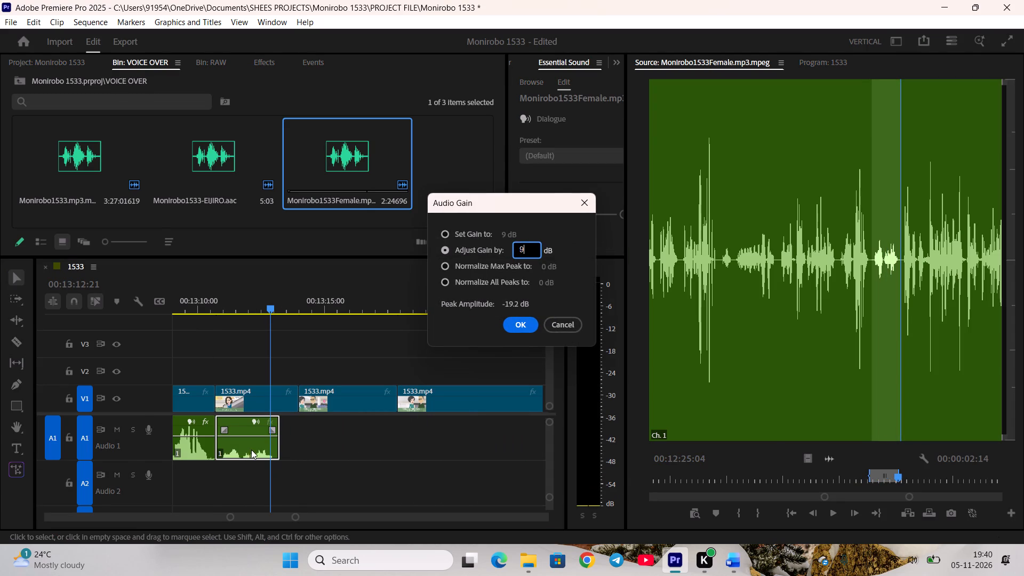
{"action": "key", "text": "Return"}
Play back Eriko's clip, trim her V1 shot's end to the clip's end and ripple delete the gap.
{"action": "left_click", "coordinate": [231, 298]}
{"action": "key", "text": "space"}
{"action": "left_click", "coordinate": [249, 355]}
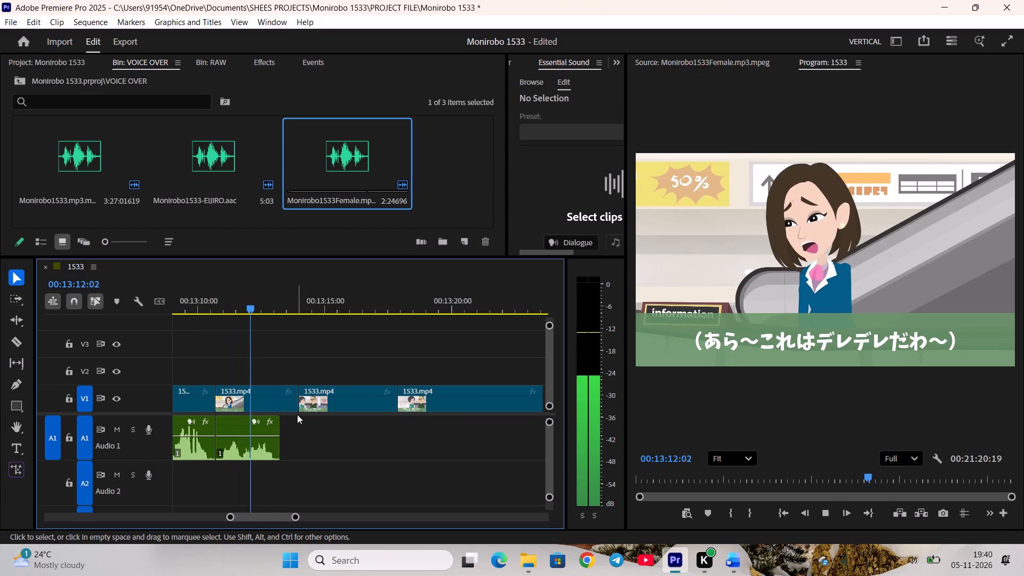
{"action": "key", "text": "space"}
{"action": "left_click_drag", "start_coordinate": [297, 405], "coordinate": [280, 406]}
{"action": "right_click", "coordinate": [286, 395]}
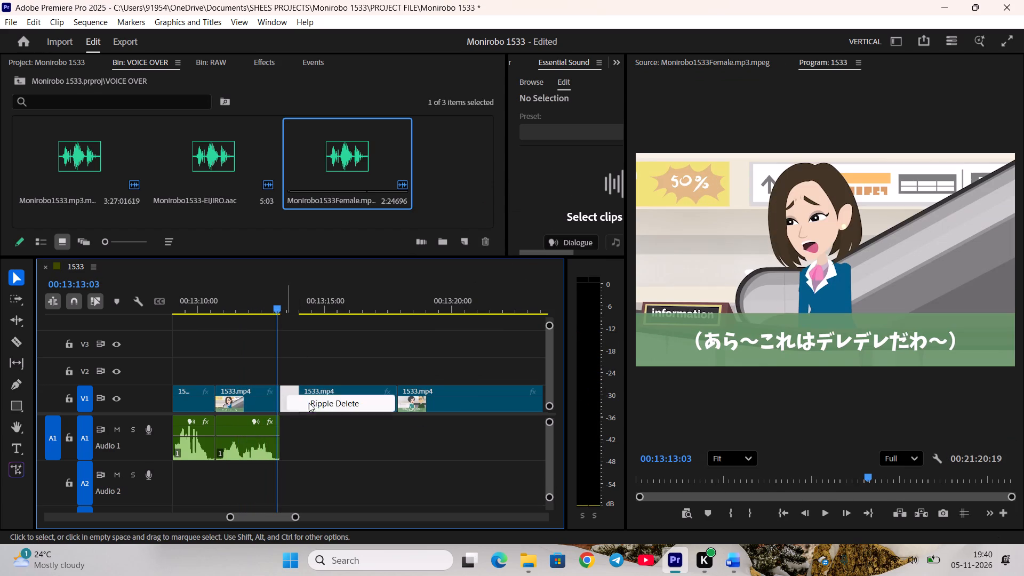
{"action": "left_click", "coordinate": [313, 403]}
Preview Eijiro's following shot on the timeline up to 00:13:17:00 and save the project.
{"action": "scroll", "coordinate": [319, 414], "scroll_direction": "down", "scroll_amount": 2}
{"action": "key", "text": "space"}
{"action": "left_click_drag", "start_coordinate": [295, 307], "coordinate": [326, 317]}
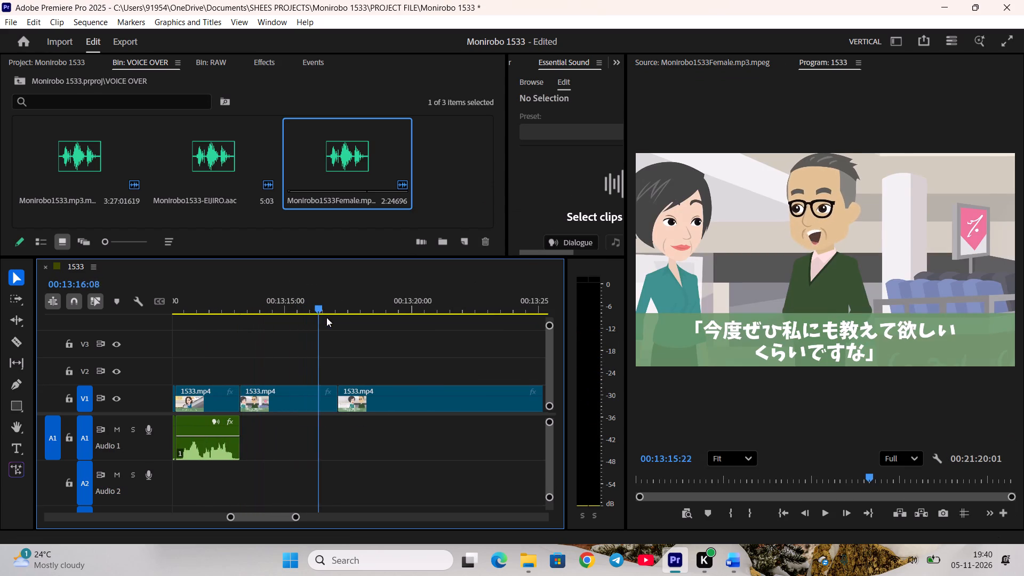
{"action": "left_click_drag", "start_coordinate": [326, 317], "coordinate": [337, 324]}
{"action": "key", "text": "ctrl+s"}
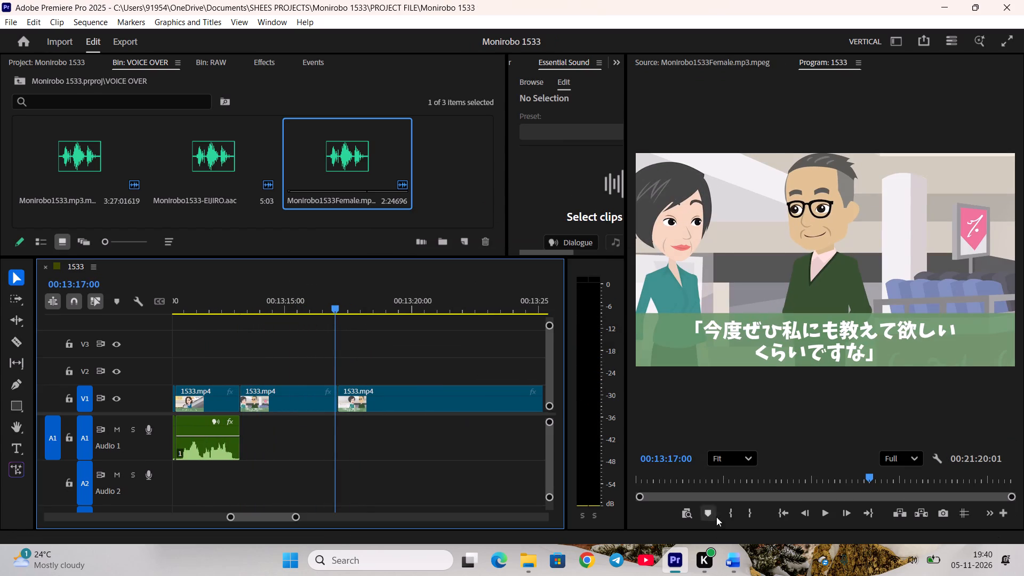
Check the script in Word, mark Eijiro's "I'd love for you to teach me" line from 00:00:43:08 to 00:00:45:21, and place it on Audio 1.
{"action": "left_click", "coordinate": [737, 558]}
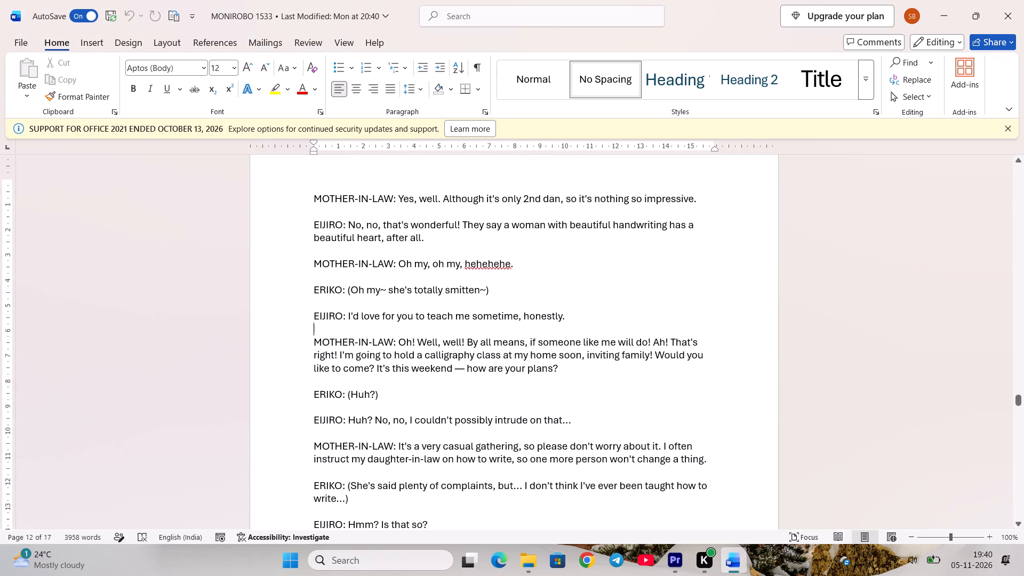
{"action": "scroll", "coordinate": [599, 373], "scroll_direction": "down", "scroll_amount": 2}
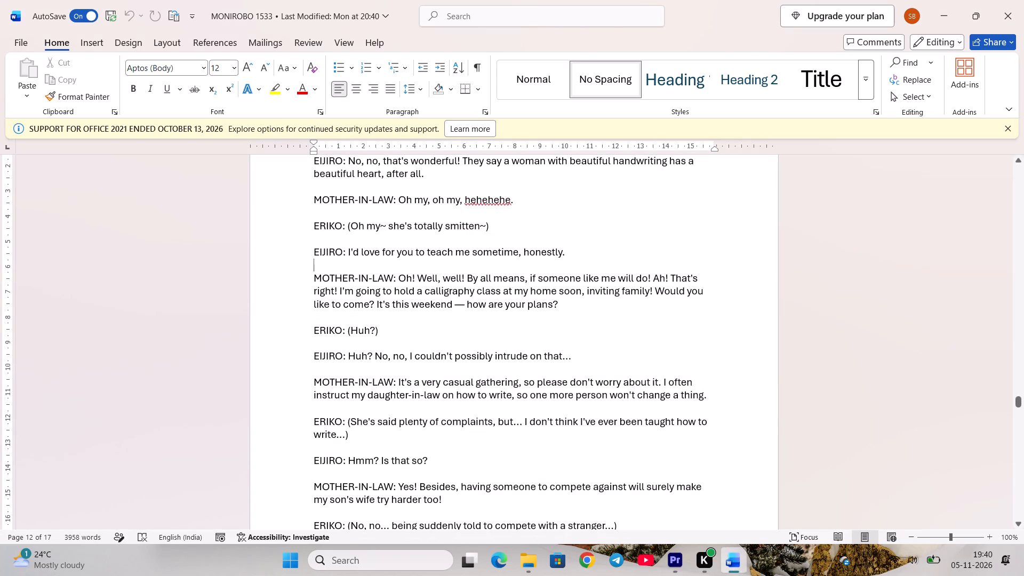
{"action": "left_click", "coordinate": [678, 563]}
{"action": "double_click", "coordinate": [198, 170]}
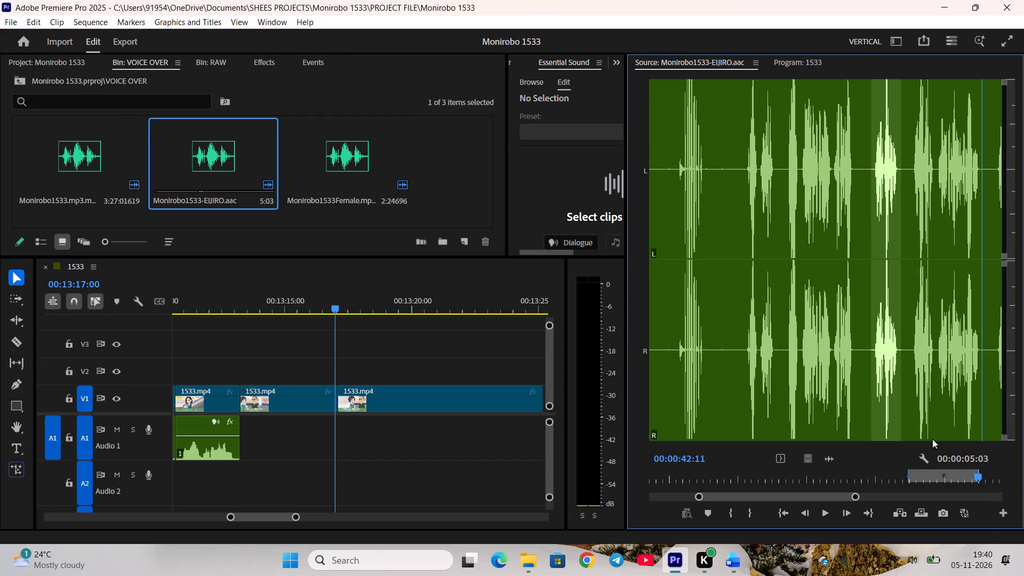
{"action": "scroll", "coordinate": [933, 445], "scroll_direction": "down", "scroll_amount": 3}
{"action": "key", "text": "space"}
{"action": "key", "text": "space"}
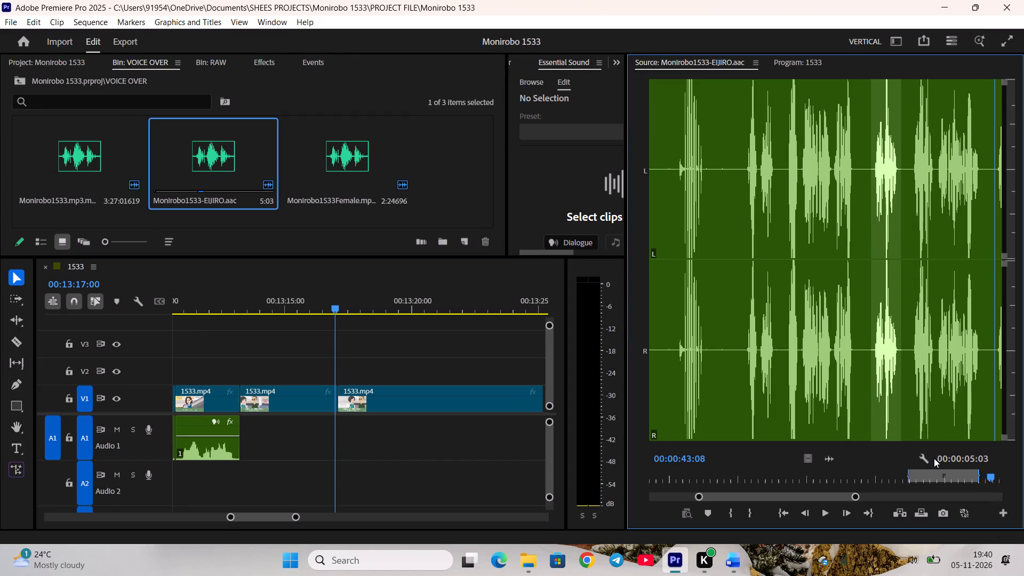
{"action": "key", "text": "i"}
{"action": "key", "text": "space"}
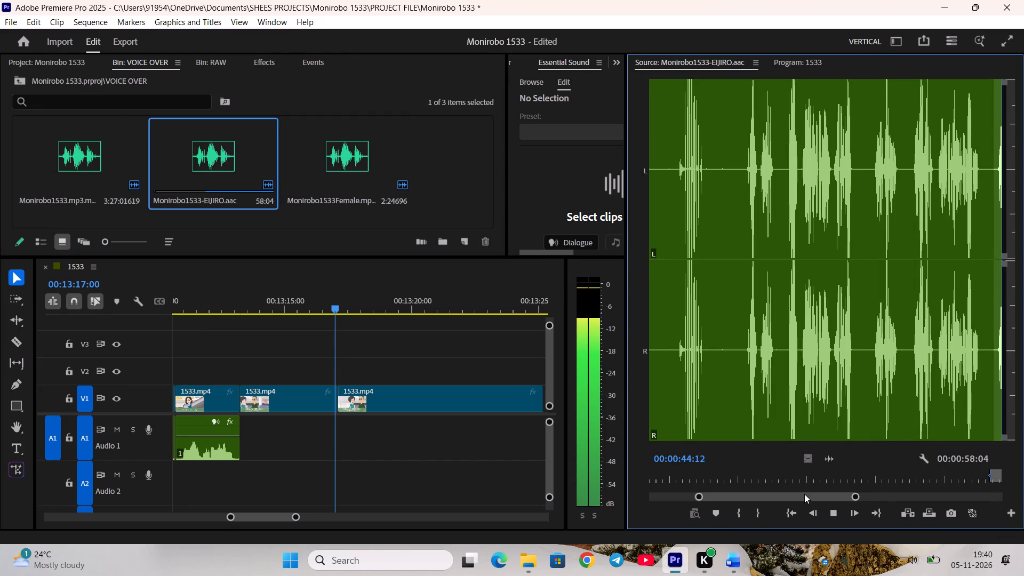
{"action": "key", "text": "space"}
{"action": "key", "text": "space"}
{"action": "key", "text": "space"}
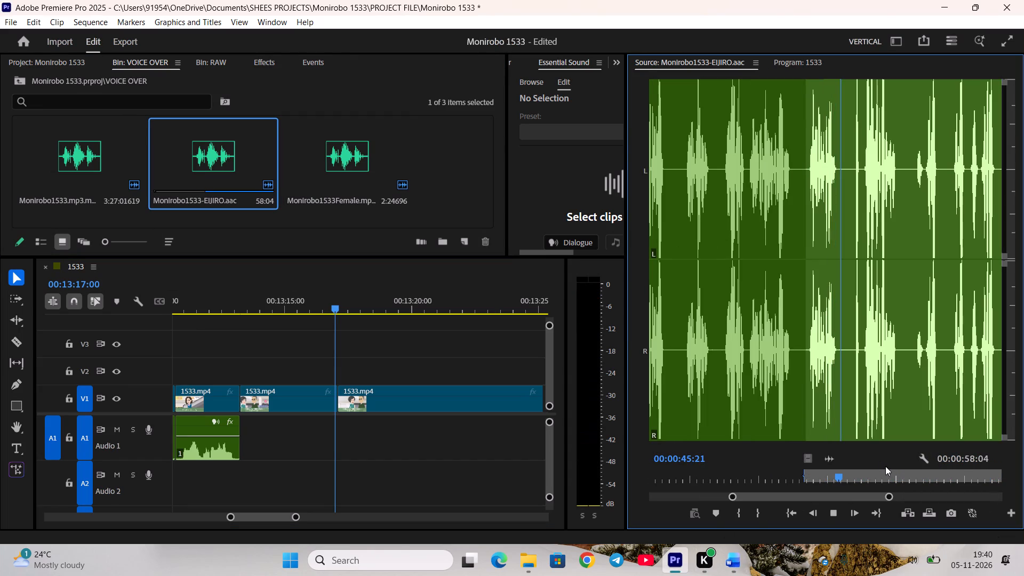
{"action": "key", "text": "o"}
{"action": "left_click_drag", "start_coordinate": [834, 454], "coordinate": [430, 445]}
{"action": "left_click_drag", "start_coordinate": [457, 452], "coordinate": [266, 440]}
Play back Eijiro's clip, trim his V1 shot's end to the clip's end and ripple delete the gap.
{"action": "left_click", "coordinate": [268, 297]}
{"action": "key", "text": "space"}
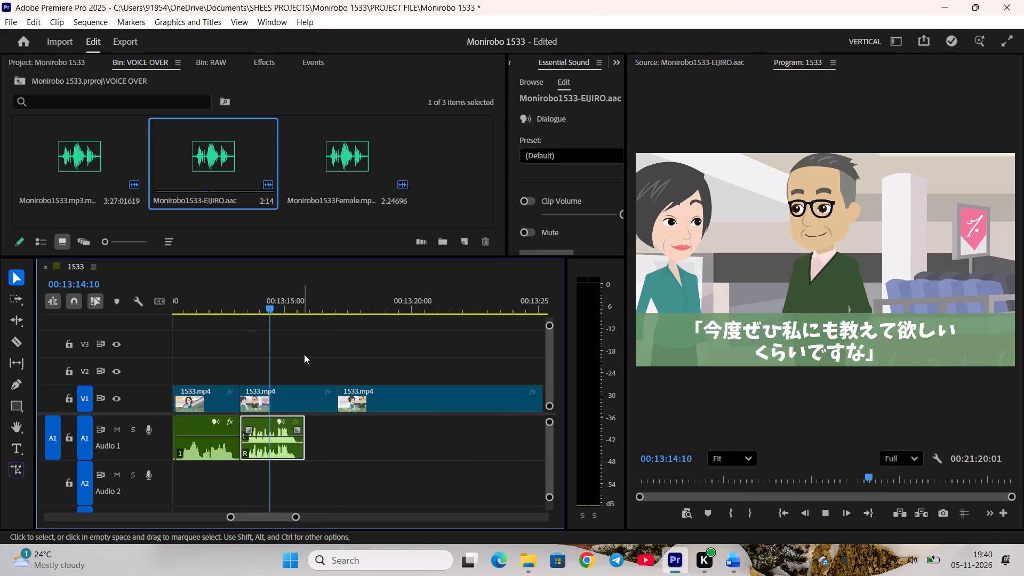
{"action": "key", "text": "space"}
{"action": "left_click_drag", "start_coordinate": [332, 398], "coordinate": [297, 399]}
{"action": "right_click", "coordinate": [313, 397]}
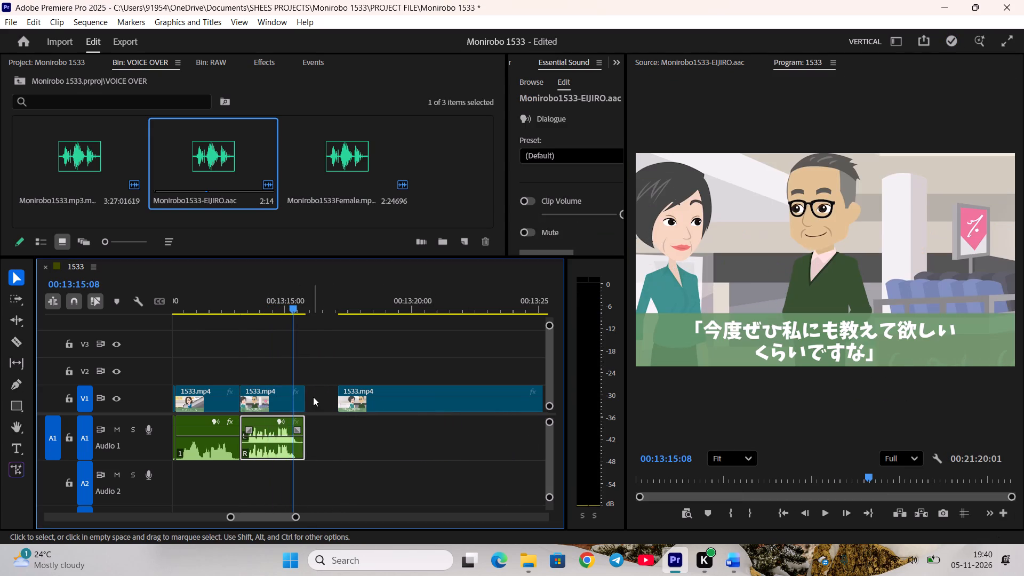
{"action": "left_click", "coordinate": [325, 398]}
Preview the mother-in-law's long calligraphy class shot on the timeline up to 00:13:29:07 and save the project.
{"action": "scroll", "coordinate": [337, 406], "scroll_direction": "down", "scroll_amount": 5}
{"action": "key", "text": "space"}
{"action": "key", "text": "minus"}
{"action": "scroll", "coordinate": [344, 346], "scroll_direction": "down", "scroll_amount": 3}
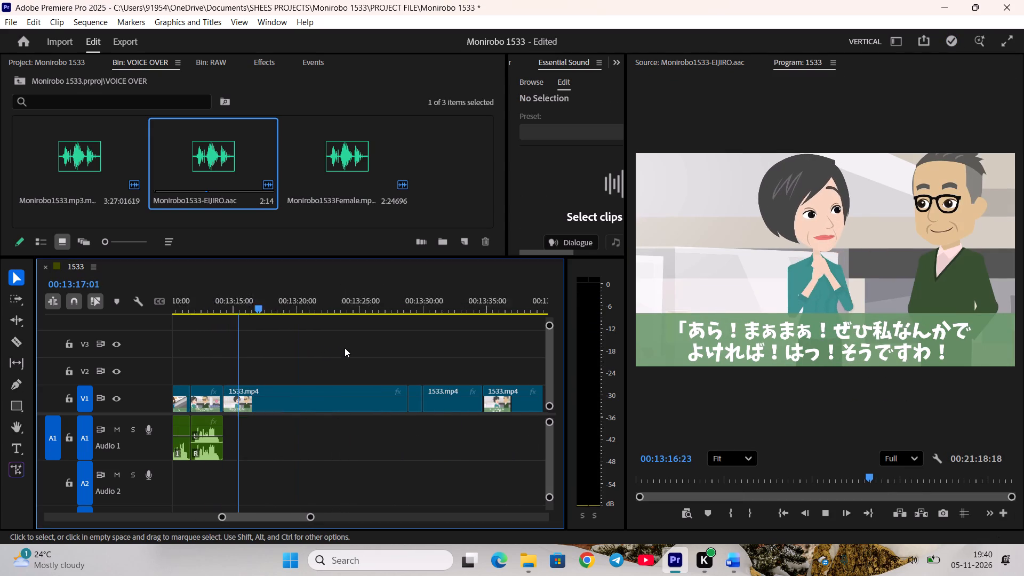
{"action": "left_click_drag", "start_coordinate": [267, 296], "coordinate": [412, 334]}
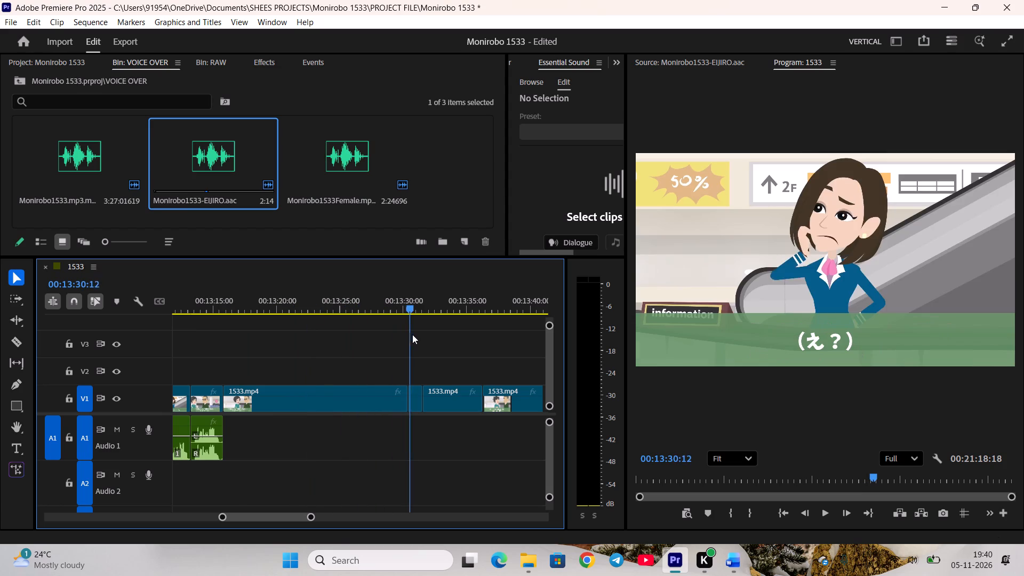
{"action": "left_click_drag", "start_coordinate": [412, 334], "coordinate": [396, 336]}
{"action": "key", "text": "ctrl+s"}
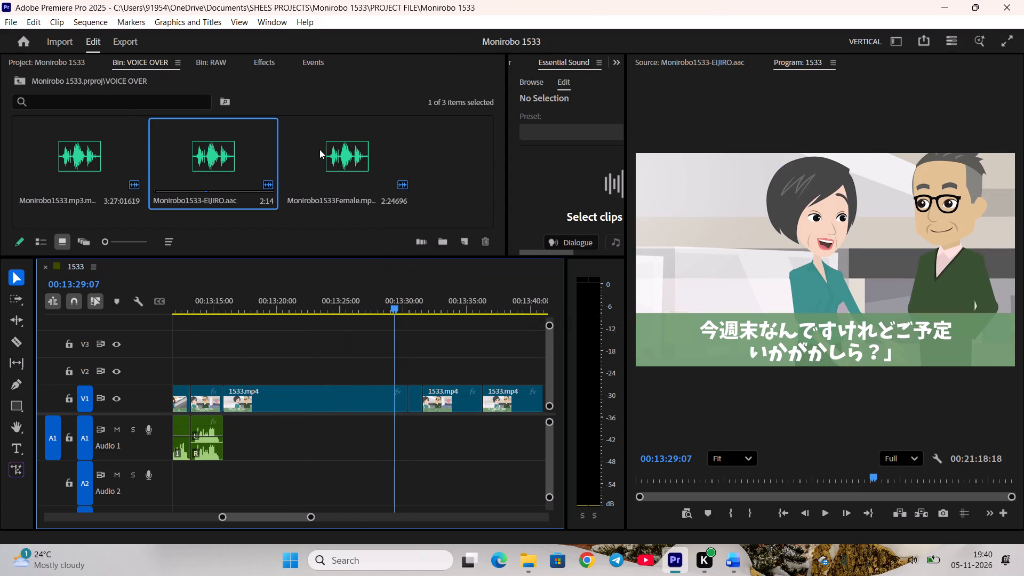
Mark the mother-in-law's calligraphy class invitation ending at 00:12:40:03 in the Monirobo1533Female source and place it on Audio 1 directly after Eijiro's clip.
{"action": "double_click", "coordinate": [319, 149]}
{"action": "scroll", "coordinate": [837, 489], "scroll_direction": "down", "scroll_amount": 2}
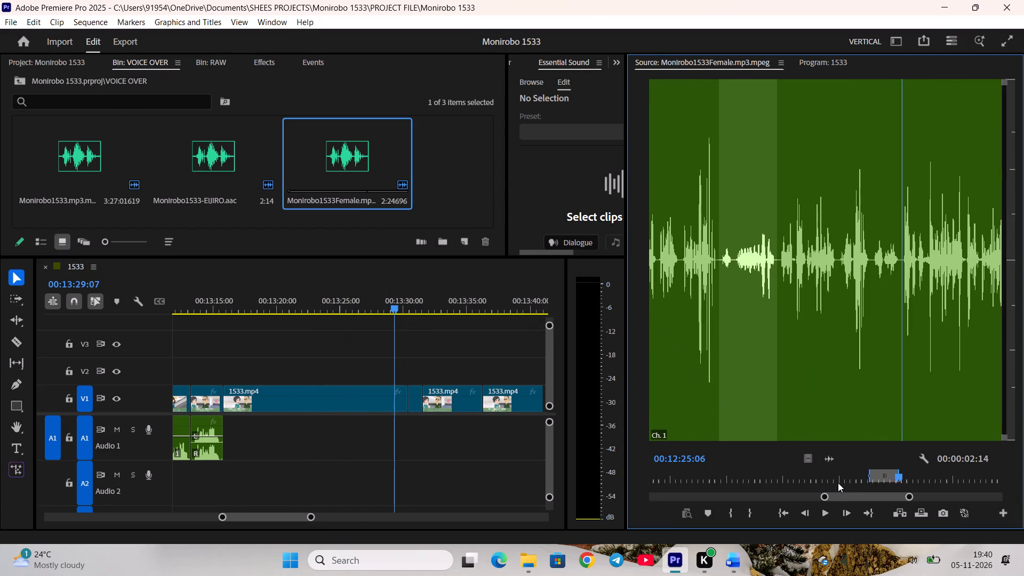
{"action": "scroll", "coordinate": [838, 481], "scroll_direction": "up", "scroll_amount": 1}
{"action": "key", "text": "i"}
{"action": "key", "text": "space"}
{"action": "left_click", "coordinate": [723, 563]}
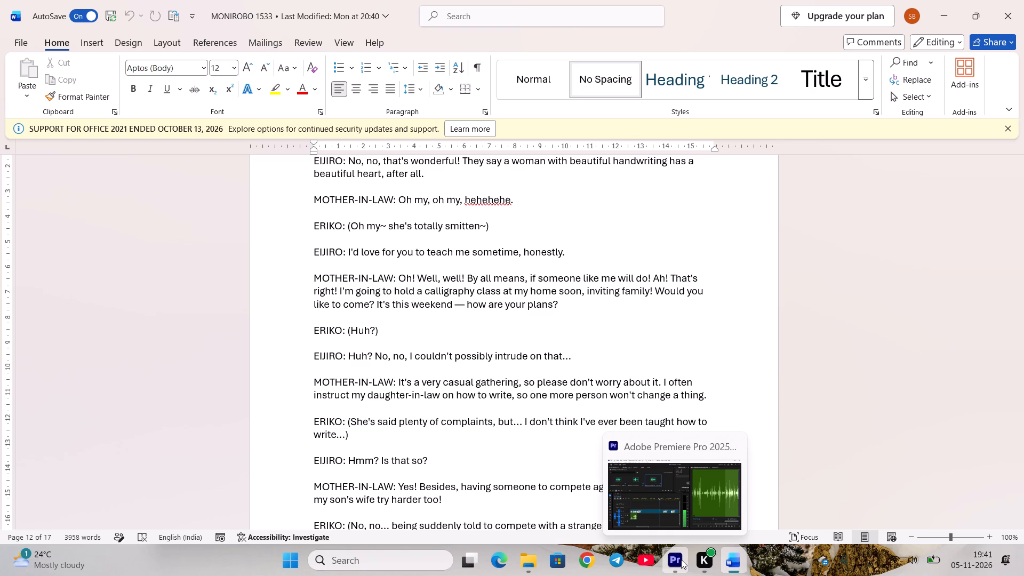
{"action": "key", "text": "space"}
{"action": "key", "text": "space"}
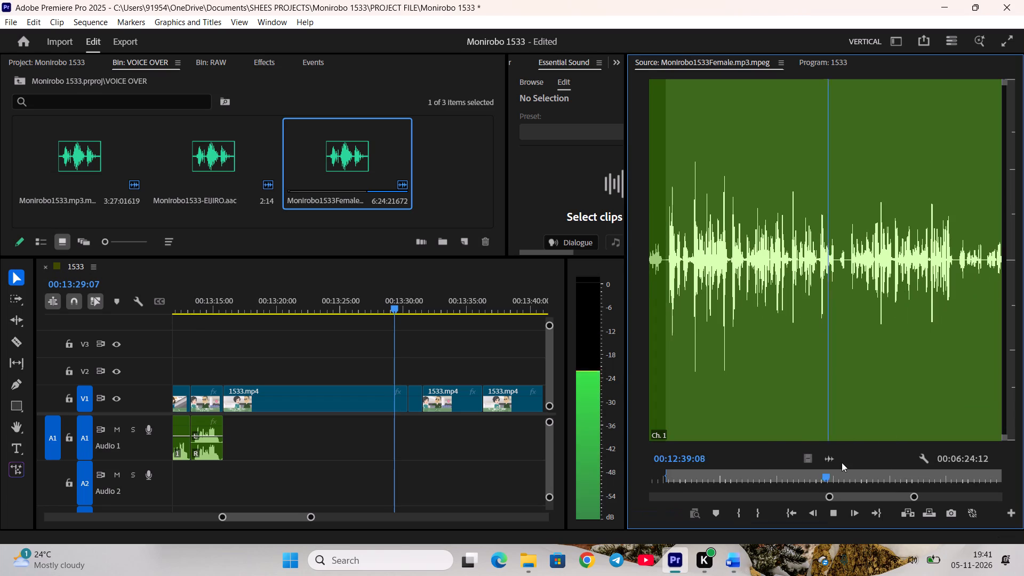
{"action": "key", "text": "space"}
{"action": "key", "text": "o"}
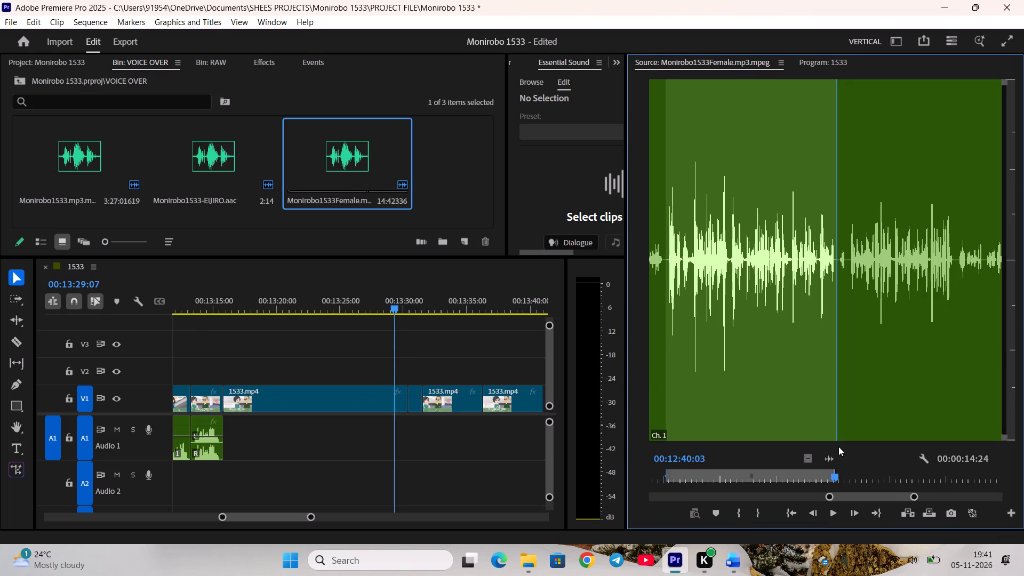
{"action": "left_click_drag", "start_coordinate": [830, 455], "coordinate": [300, 437]}
{"action": "left_click", "coordinate": [329, 470]}
{"action": "left_click_drag", "start_coordinate": [347, 448], "coordinate": [279, 447]}
{"action": "left_click", "coordinate": [310, 502]}
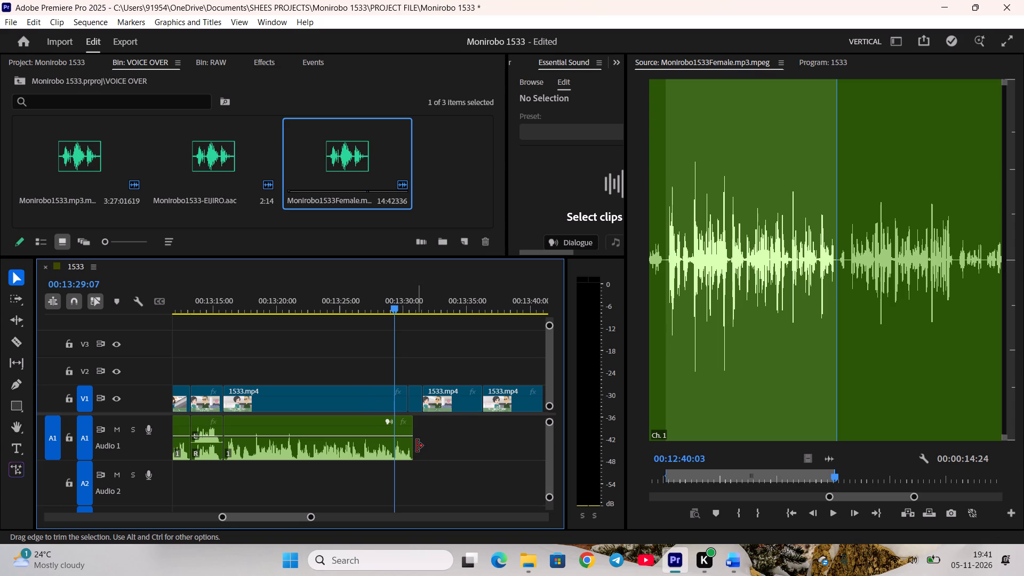
Shift all V1 clips after the mother-in-law's shot forward in time to open a gap beyond her voice clip's end.
{"action": "key", "text": "equal"}
{"action": "scroll", "coordinate": [412, 446], "scroll_direction": "down", "scroll_amount": 5}
{"action": "left_click", "coordinate": [15, 300]}
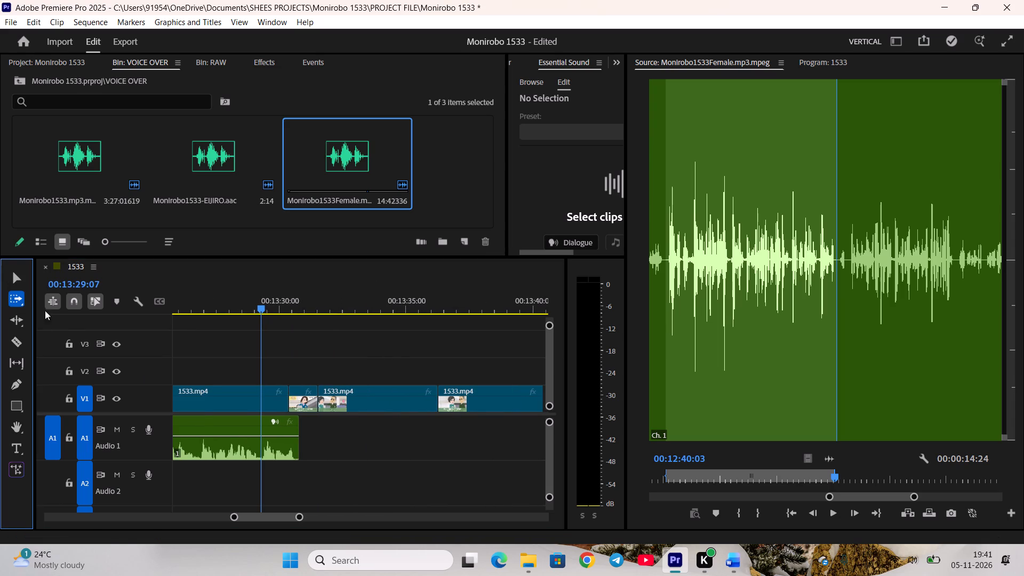
{"action": "left_click_drag", "start_coordinate": [311, 396], "coordinate": [359, 395]}
{"action": "key", "text": "v"}
{"action": "left_click", "coordinate": [342, 345]}
{"action": "scroll", "coordinate": [352, 357], "scroll_direction": "up", "scroll_amount": 3}
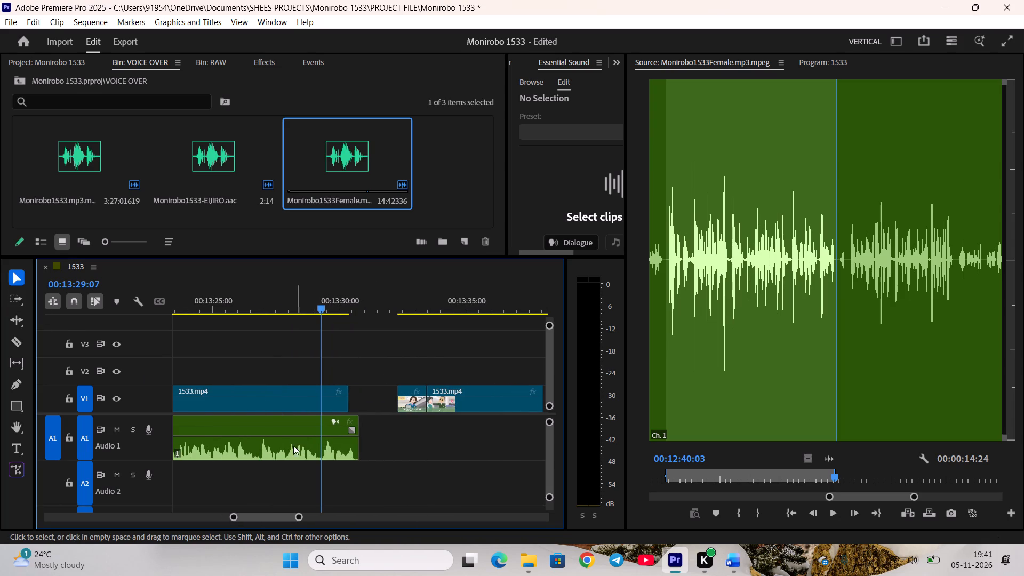
Set the mother-in-law's V1 shot duration to 00:00:14:23 to match her voice clip.
{"action": "right_click", "coordinate": [264, 364]}
{"action": "right_click", "coordinate": [274, 389]}
{"action": "left_click", "coordinate": [324, 393]}
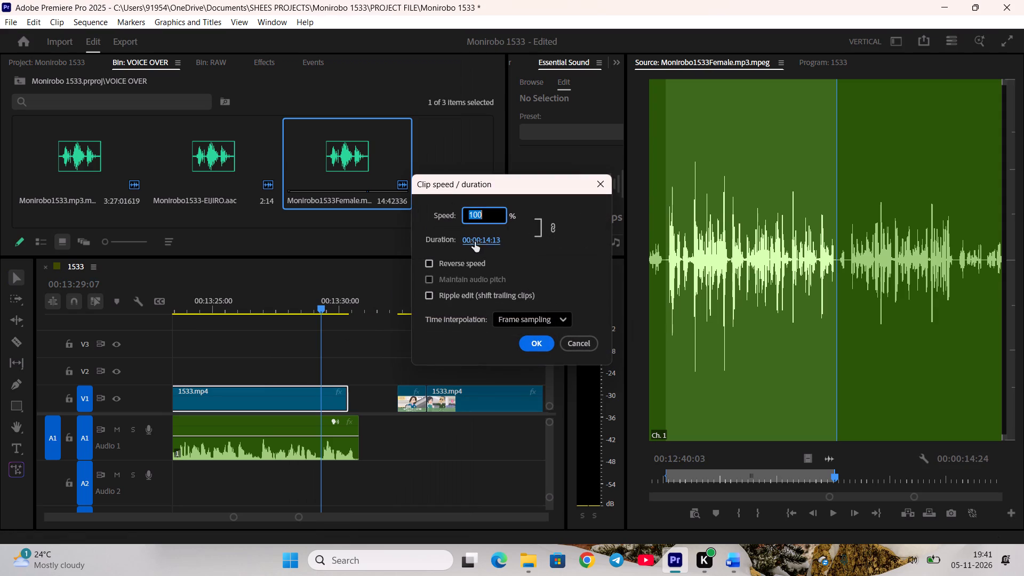
{"action": "left_click", "coordinate": [495, 243]}
{"action": "left_click", "coordinate": [505, 242]}
{"action": "key", "text": "BackSpace"}
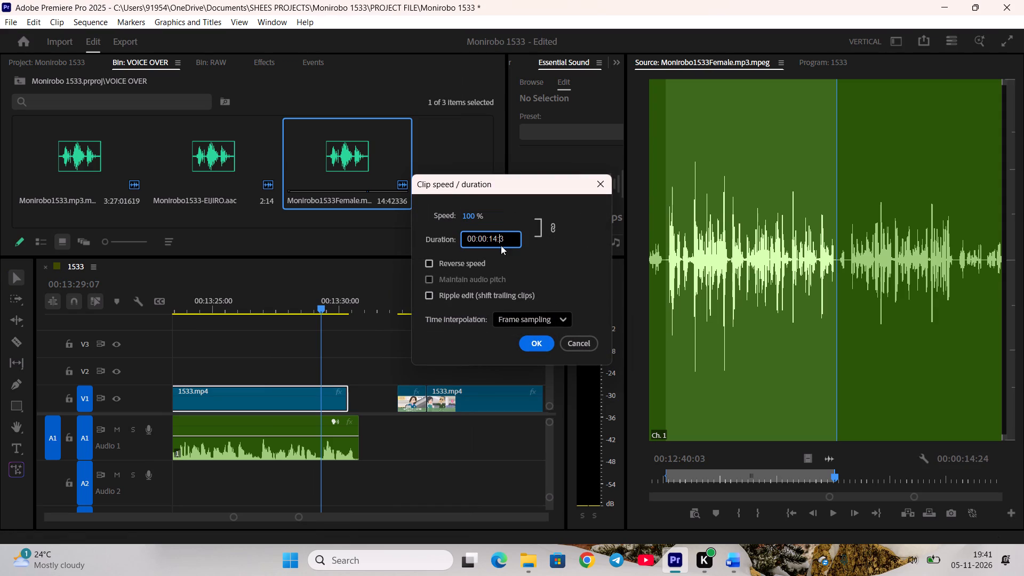
{"action": "key", "text": "2"}
{"action": "key", "text": "Return"}
Play back the end of the retimed mother-in-law's shot and ripple delete the gap after it on V1.
{"action": "key", "text": "space"}
{"action": "scroll", "coordinate": [367, 399], "scroll_direction": "down", "scroll_amount": 4}
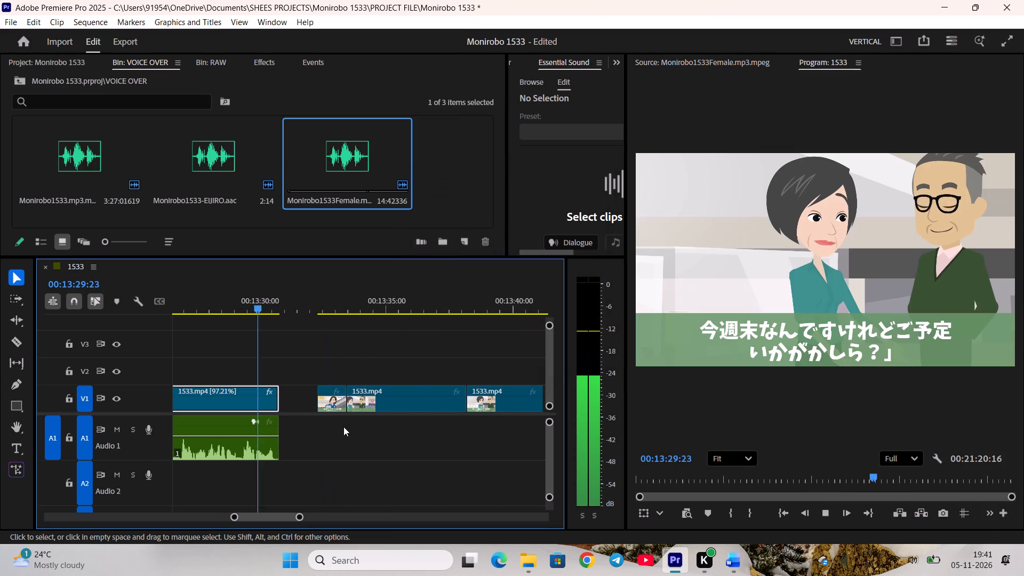
{"action": "key", "text": "space"}
{"action": "right_click", "coordinate": [304, 399]}
{"action": "left_click", "coordinate": [321, 407]}
Preview Eriko's "Huh?" shot on the timeline up to 00:13:31:15 and save the project.
{"action": "scroll", "coordinate": [321, 409], "scroll_direction": "down", "scroll_amount": 3}
{"action": "key", "text": "space"}
{"action": "scroll", "coordinate": [374, 415], "scroll_direction": "up", "scroll_amount": 2}
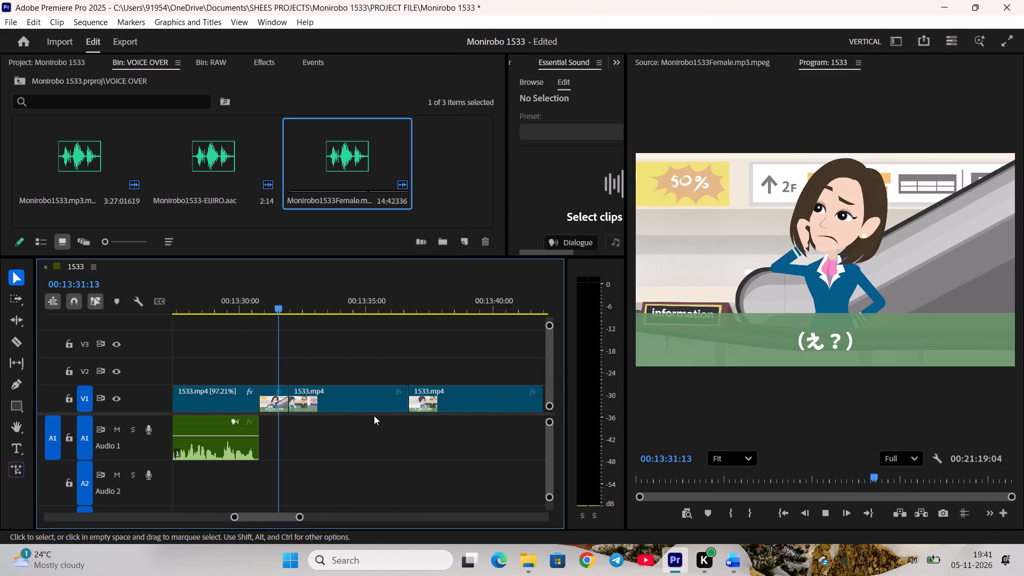
{"action": "key", "text": "space"}
{"action": "key", "text": "ctrl+s"}
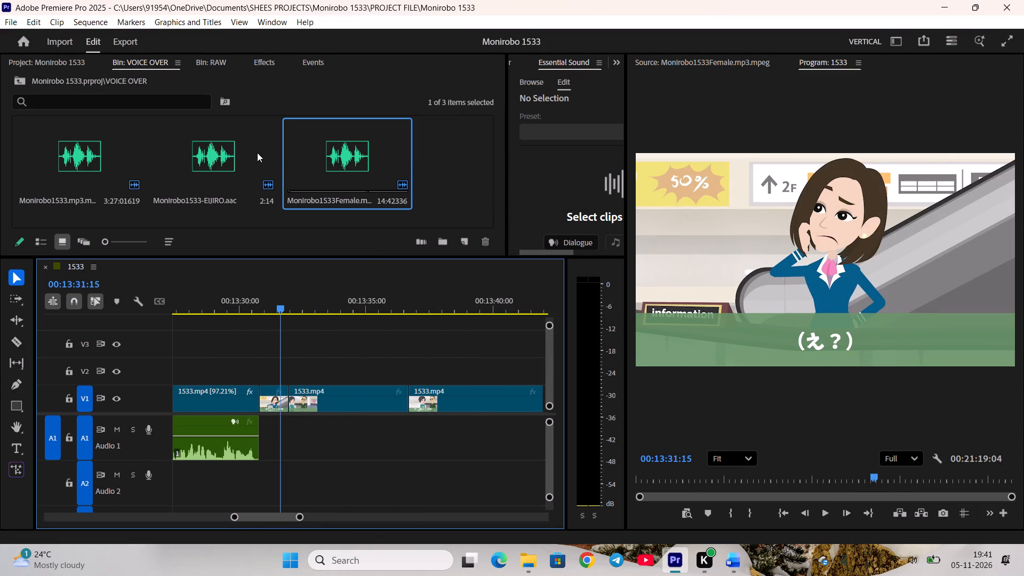
Mark Eriko's "Huh?" up to 00:12:41:01 in the female voice-over and place it on Audio 1 directly after the mother-in-law's clip.
{"action": "double_click", "coordinate": [360, 154]}
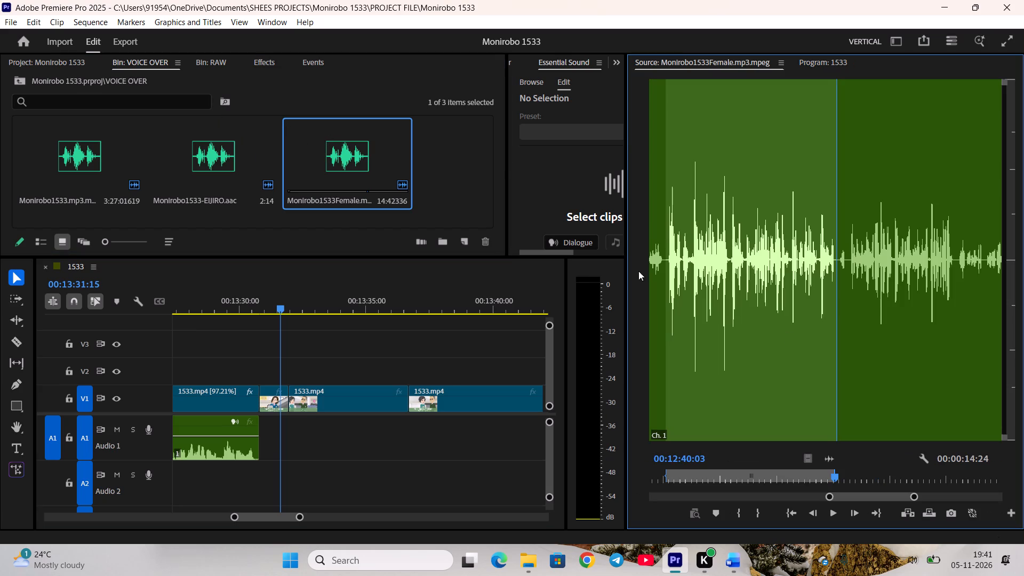
{"action": "scroll", "coordinate": [921, 495], "scroll_direction": "down", "scroll_amount": 3}
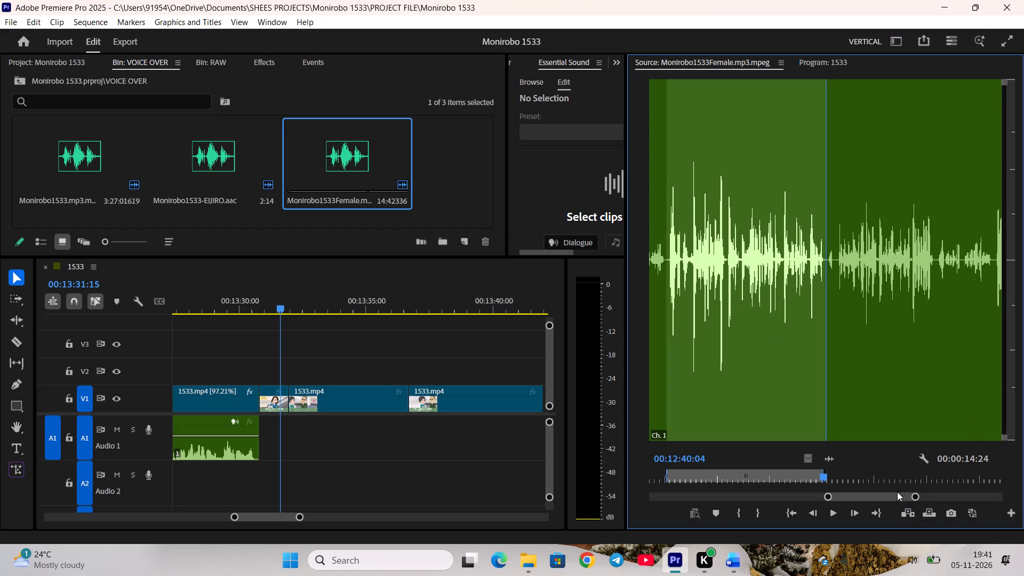
{"action": "scroll", "coordinate": [897, 495], "scroll_direction": "up", "scroll_amount": 12}
{"action": "scroll", "coordinate": [908, 485], "scroll_direction": "down", "scroll_amount": 4}
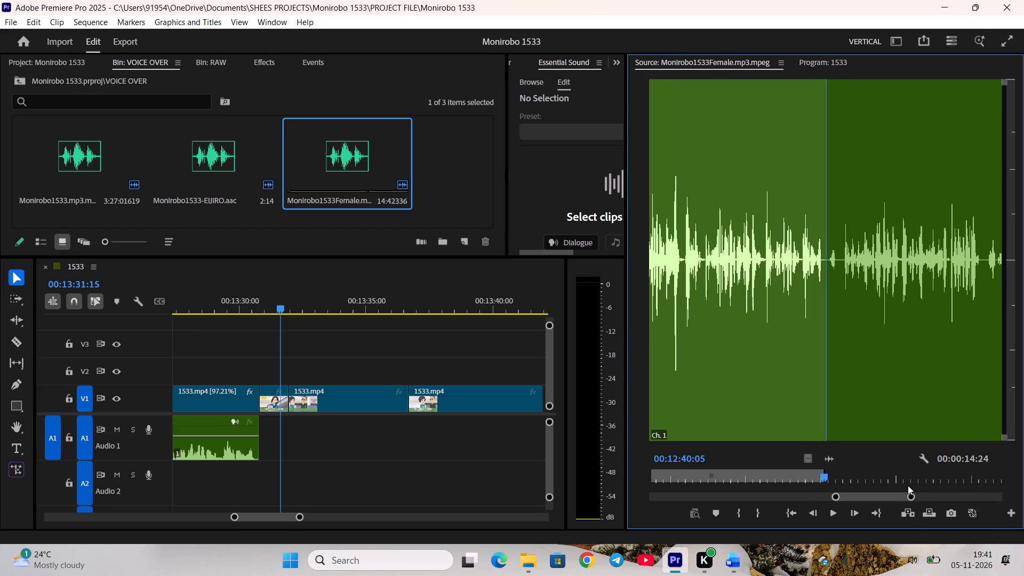
{"action": "scroll", "coordinate": [908, 485], "scroll_direction": "down", "scroll_amount": 1}
{"action": "key", "text": "i"}
{"action": "key", "text": "space"}
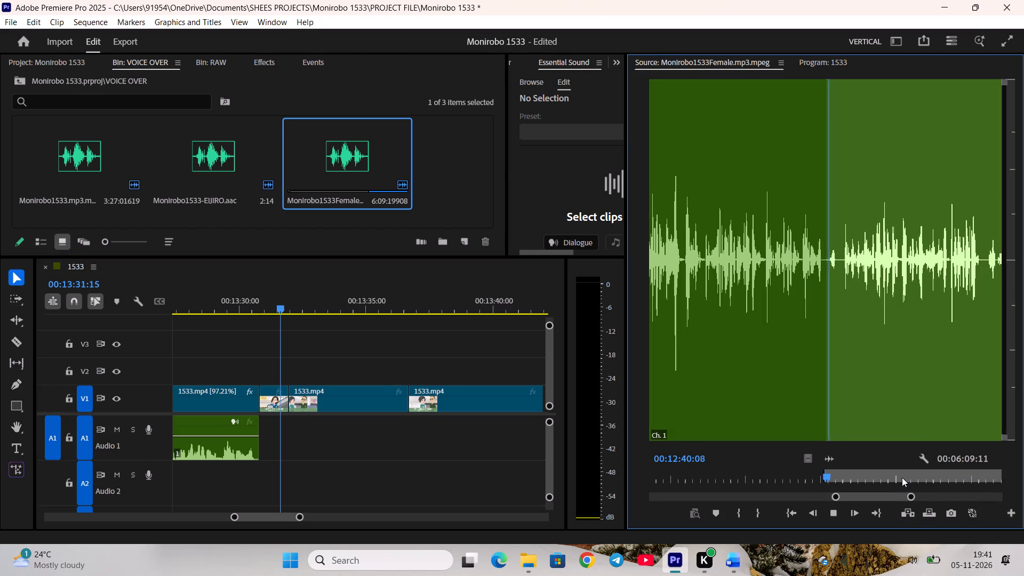
{"action": "key", "text": "space"}
{"action": "key", "text": "o"}
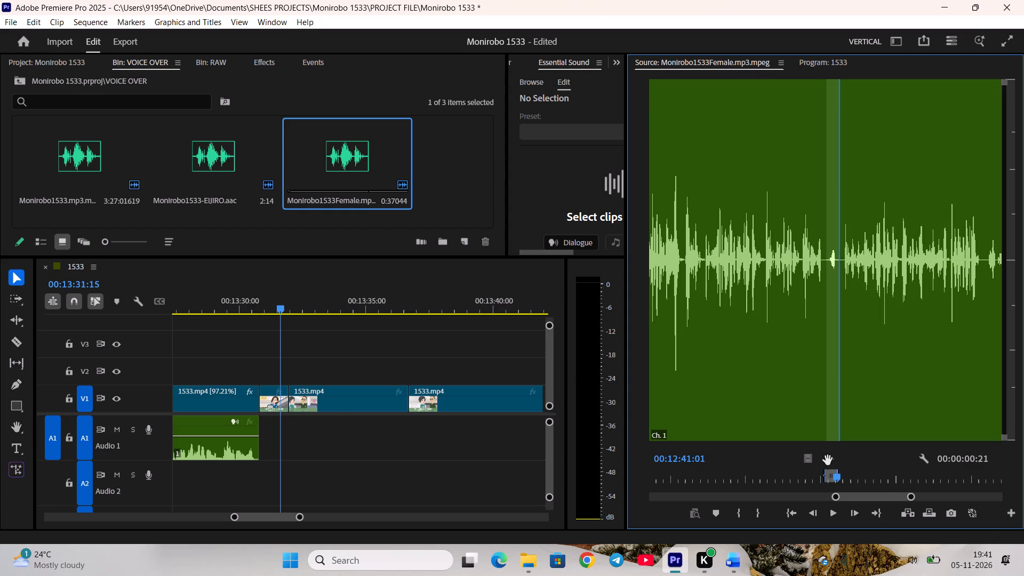
{"action": "left_click_drag", "start_coordinate": [828, 458], "coordinate": [256, 429]}
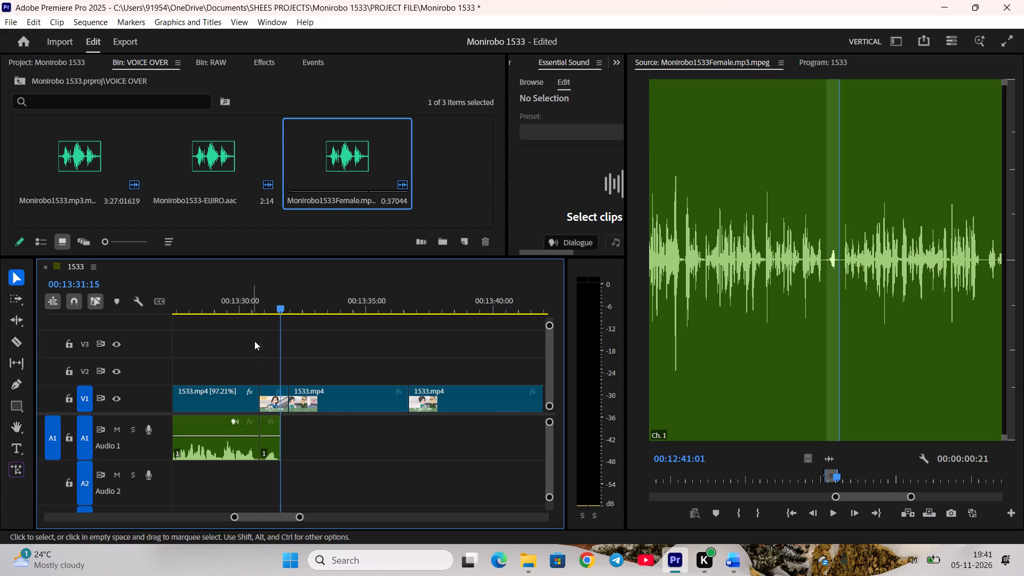
Play back Eriko's "Huh?" shot and trim its end on V1 back to the playhead at 00:13:31:19.
{"action": "left_click", "coordinate": [264, 305]}
{"action": "key", "text": "space"}
{"action": "key", "text": "space"}
{"action": "left_click_drag", "start_coordinate": [287, 405], "coordinate": [286, 405]}
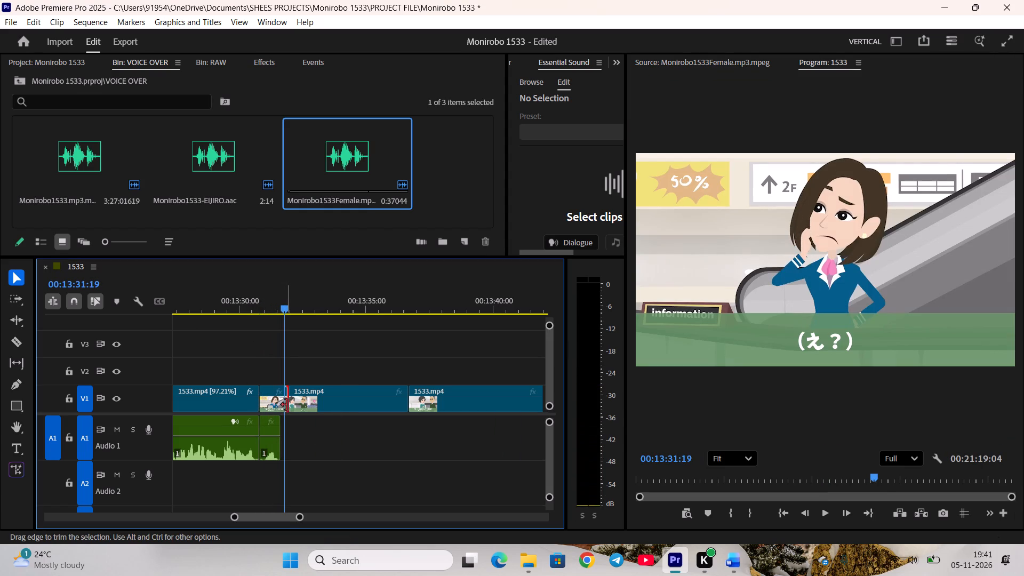
{"action": "left_click_drag", "start_coordinate": [286, 405], "coordinate": [281, 405]}
Apply 13 dB of gain to Eriko's "Huh?" voice clip on Audio 1 and listen to it.
{"action": "left_click", "coordinate": [261, 306]}
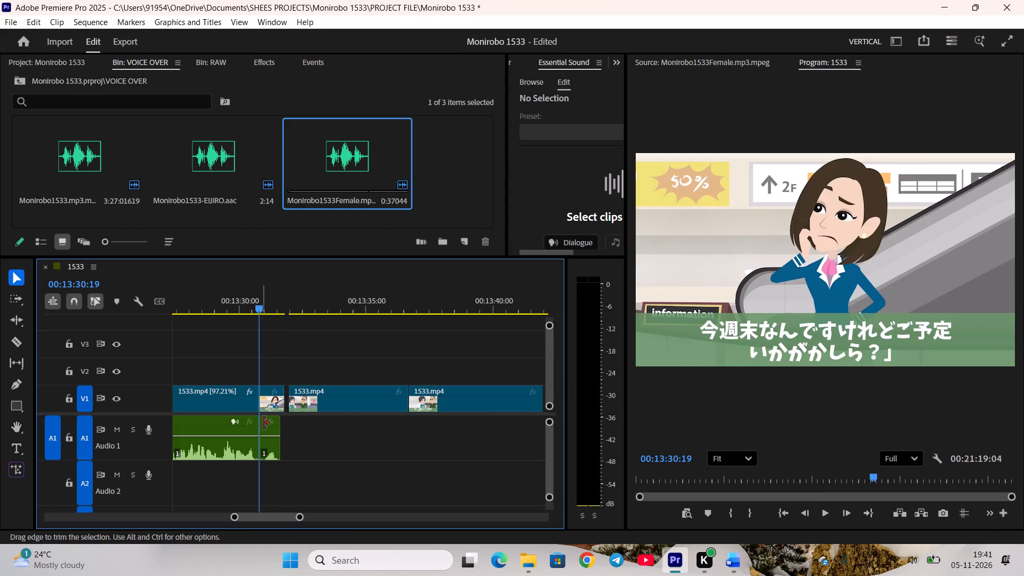
{"action": "left_click", "coordinate": [271, 449]}
{"action": "type", "text": "g13"}
{"action": "key", "text": "Return"}
{"action": "left_click", "coordinate": [319, 483]}
{"action": "key", "text": "space"}
{"action": "key", "text": "space"}
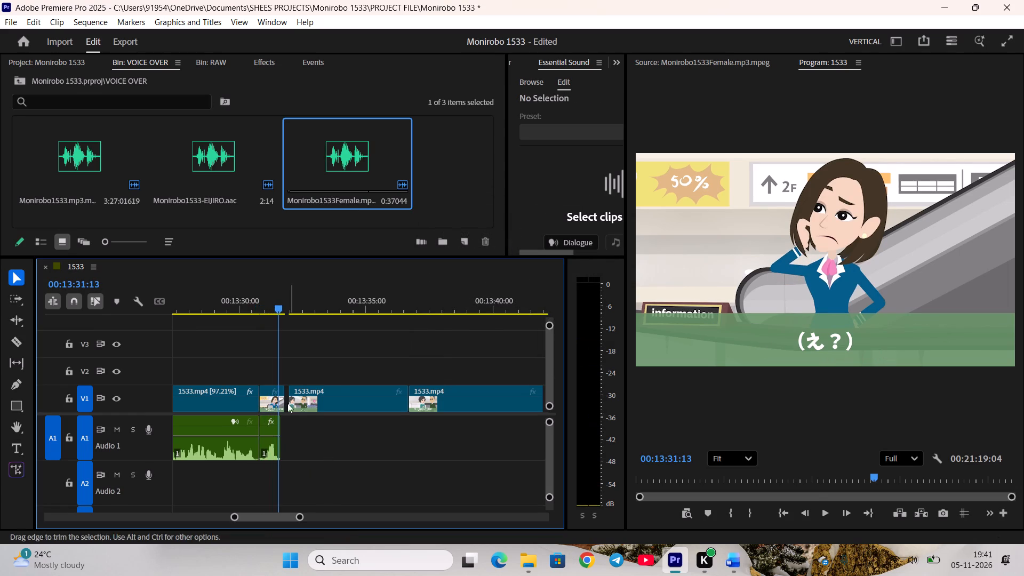
{"action": "key", "text": "space"}
{"action": "key", "text": "space"}
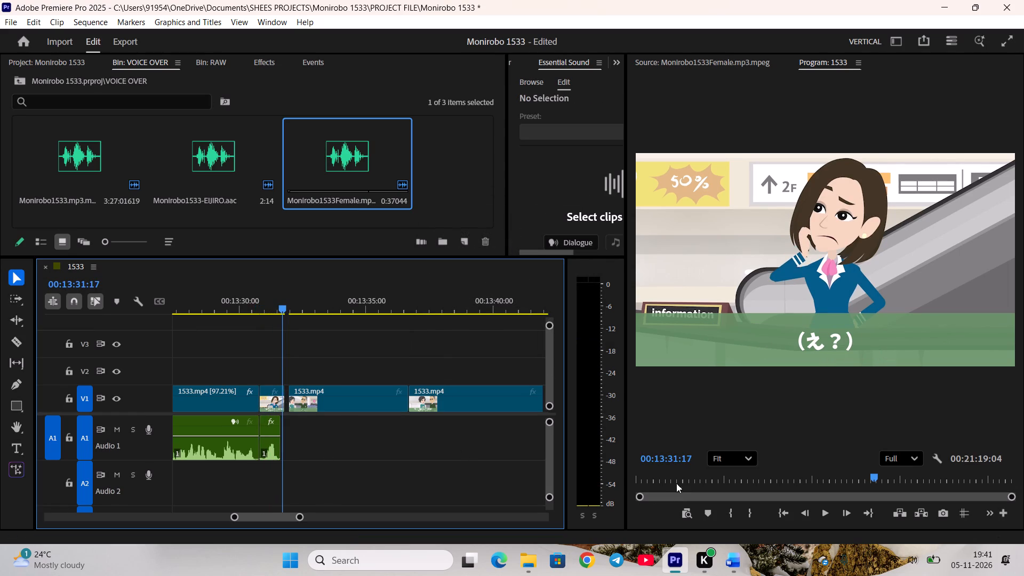
Trim Eriko's V1 shot to the end of her "Huh?" voice clip and ripple delete the gap after it.
{"action": "scroll", "coordinate": [693, 469], "scroll_direction": "up", "scroll_amount": 1}
{"action": "left_click", "coordinate": [287, 401]}
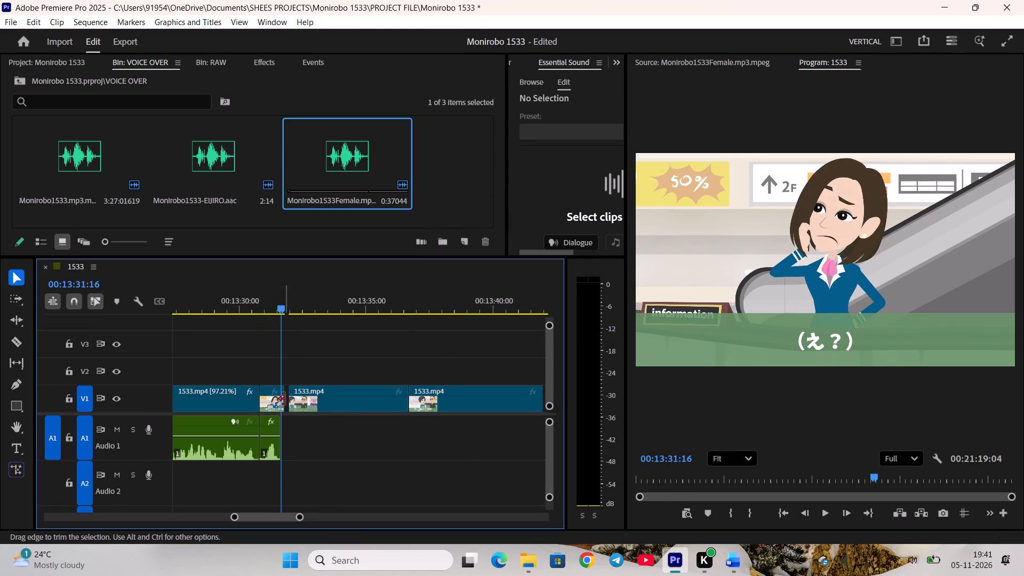
{"action": "left_click", "coordinate": [284, 399]}
{"action": "right_click", "coordinate": [284, 397]}
{"action": "left_click", "coordinate": [290, 398]}
Preview Eijiro's shot after the "Huh?" on the timeline up to 00:13:35:08 and save the project.
{"action": "key", "text": "space"}
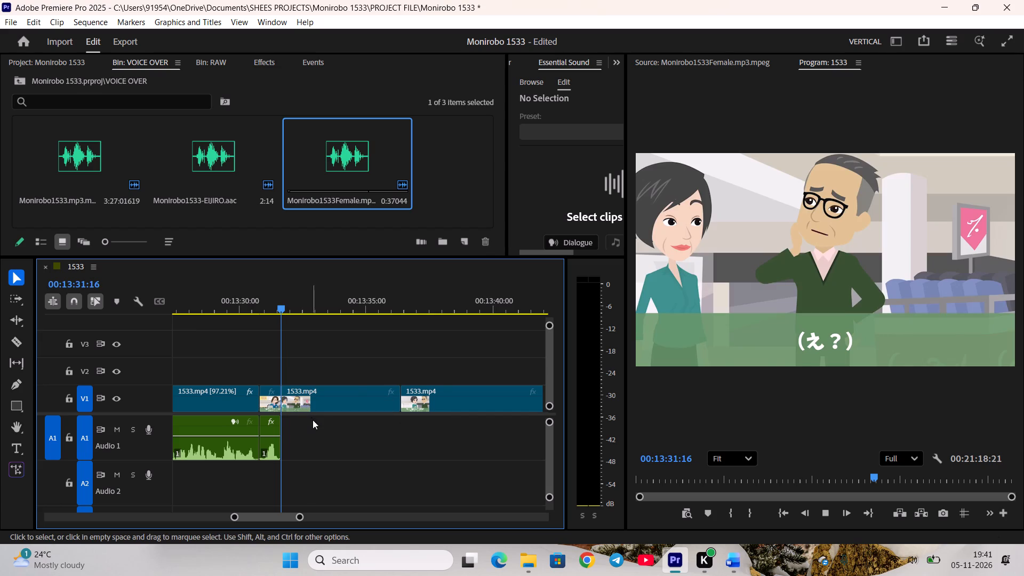
{"action": "scroll", "coordinate": [314, 422], "scroll_direction": "down", "scroll_amount": 2}
{"action": "left_click_drag", "start_coordinate": [315, 301], "coordinate": [353, 303]}
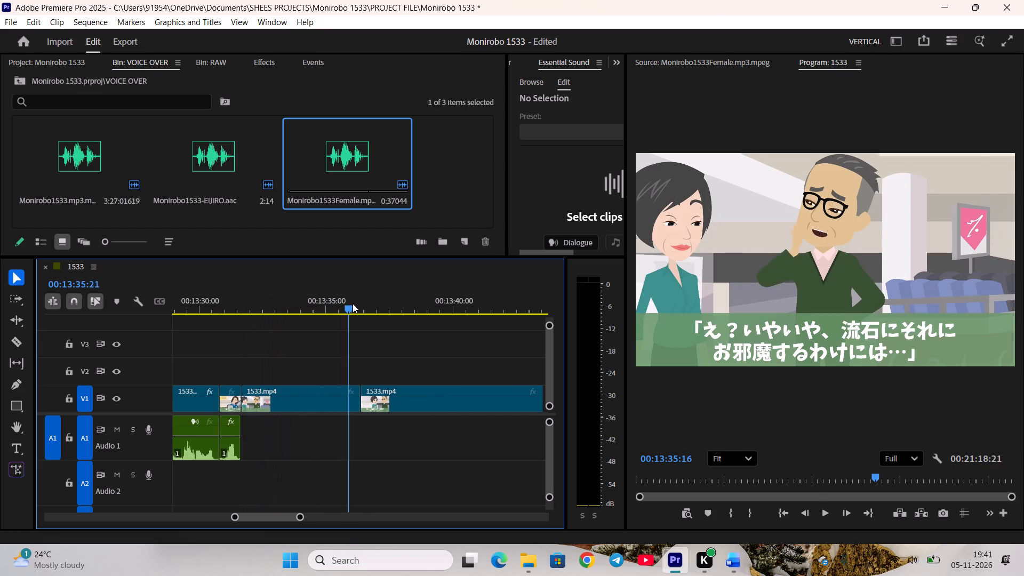
{"action": "left_click_drag", "start_coordinate": [353, 303], "coordinate": [337, 309]}
{"action": "key", "text": "ctrl+s"}
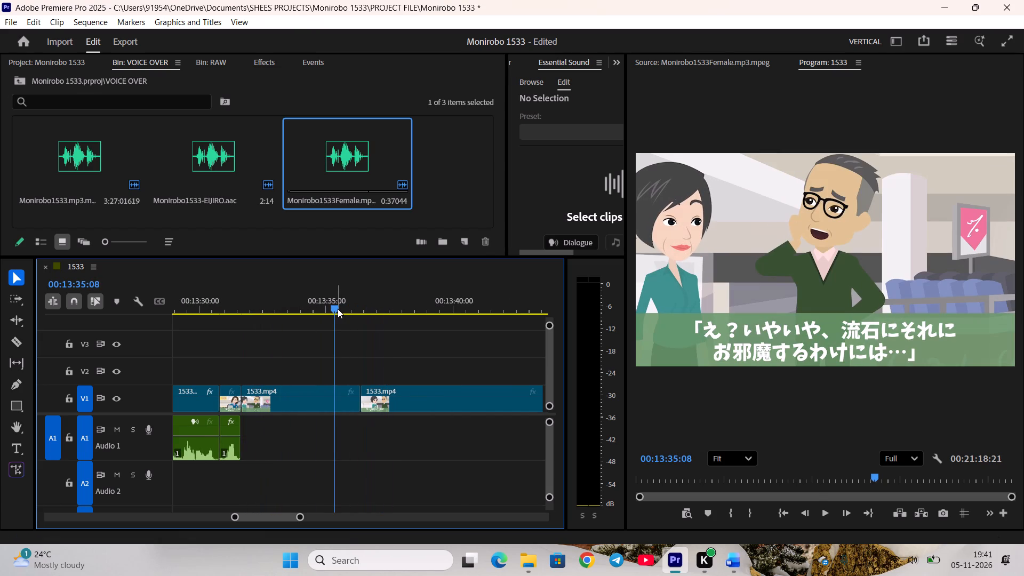
Mark Eijiro's line "Huh? No, no, I couldn't possibly intrude on that…" in Monirobo1533-EIJIRO.aac, ending at 00:00:50:00, checking it against the Word script.
{"action": "double_click", "coordinate": [230, 173]}
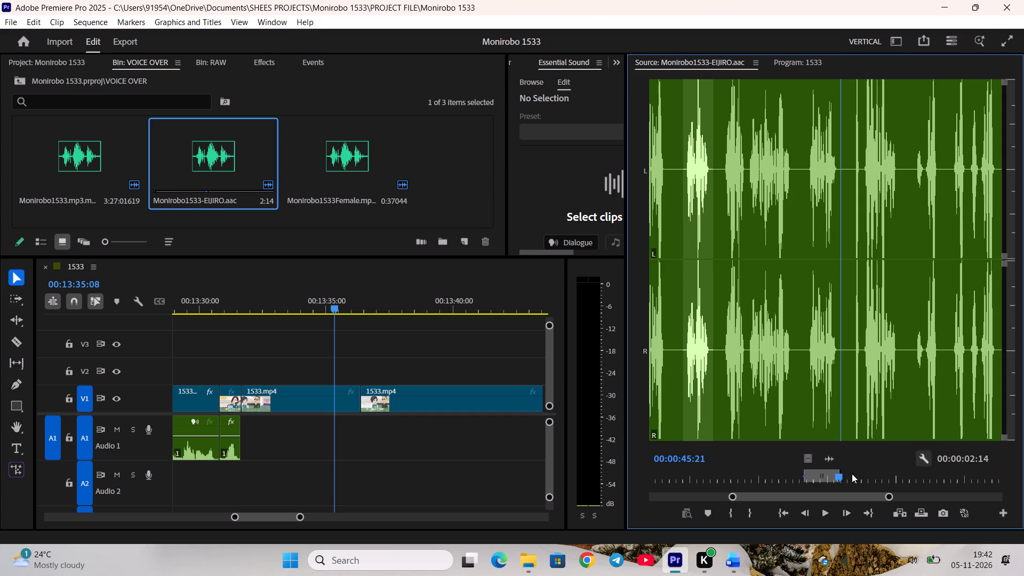
{"action": "left_click", "coordinate": [849, 474]}
{"action": "key", "text": "space"}
{"action": "key", "text": "space"}
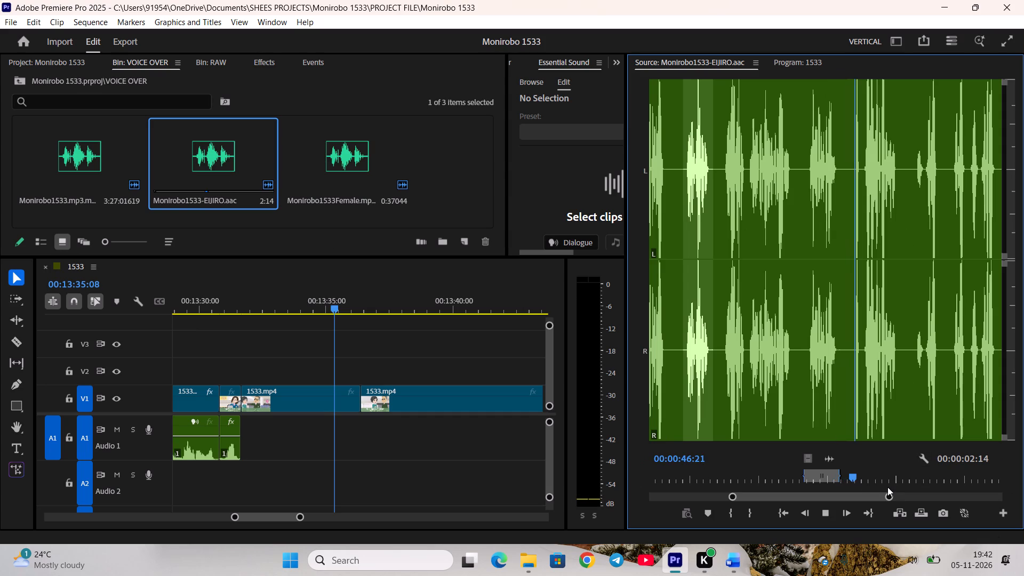
{"action": "scroll", "coordinate": [887, 487], "scroll_direction": "up", "scroll_amount": 2}
{"action": "key", "text": "i"}
{"action": "key", "text": "space"}
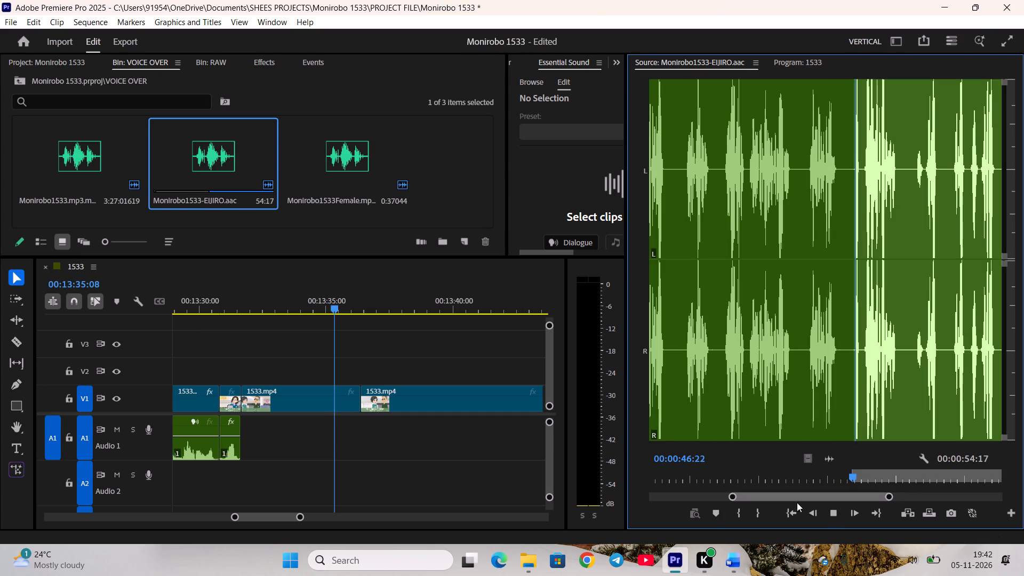
{"action": "left_click", "coordinate": [745, 565]}
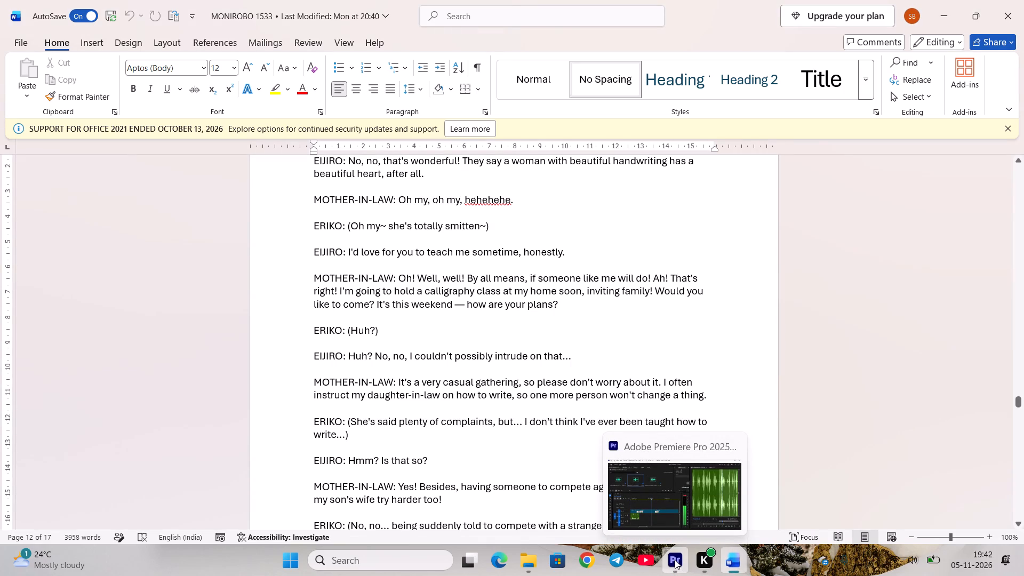
{"action": "key", "text": "space"}
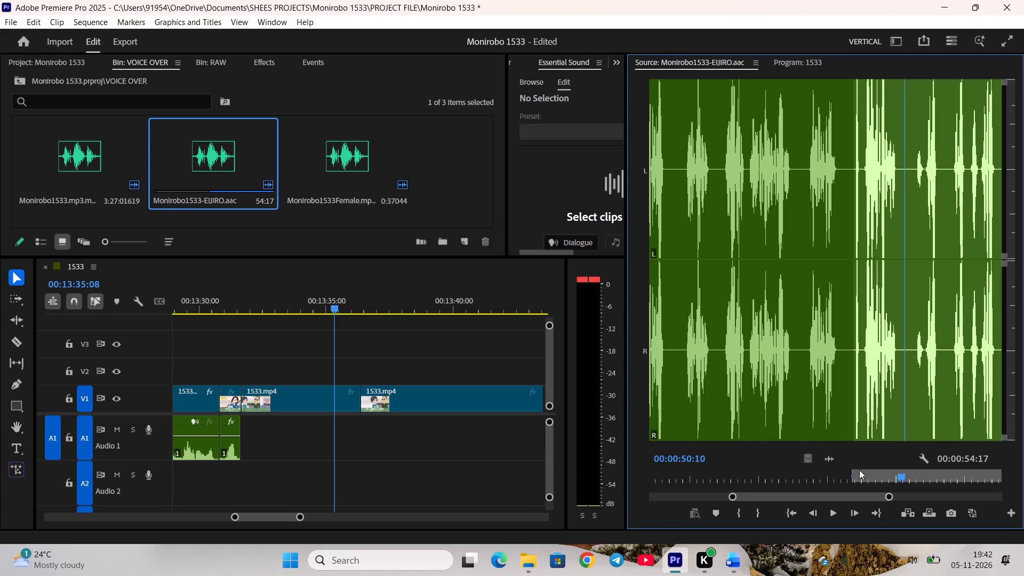
{"action": "scroll", "coordinate": [860, 470], "scroll_direction": "up", "scroll_amount": 11}
{"action": "key", "text": "o"}
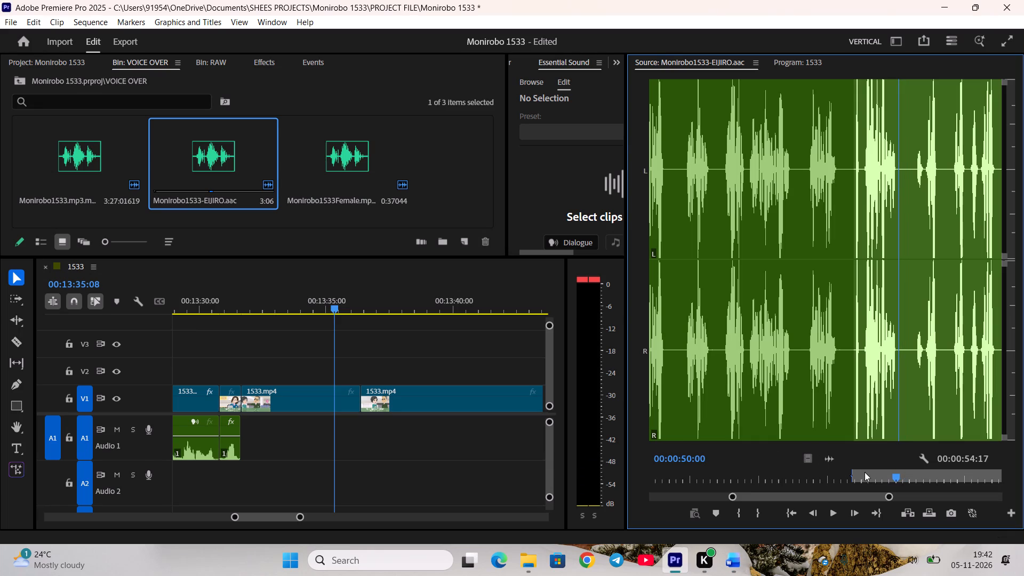
Place Eijiro's marked line on Audio 1 directly after Eriko's "Huh?" clip and play it back with his shot.
{"action": "left_click_drag", "start_coordinate": [831, 457], "coordinate": [305, 442]}
{"action": "left_click_drag", "start_coordinate": [341, 450], "coordinate": [299, 446]}
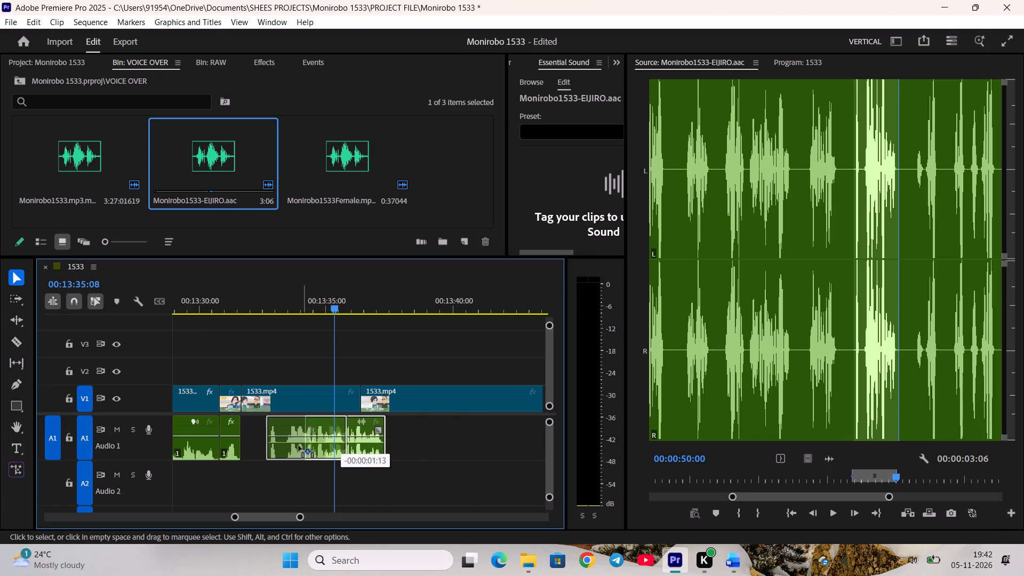
{"action": "left_click_drag", "start_coordinate": [299, 446], "coordinate": [279, 442]}
{"action": "left_click", "coordinate": [295, 475]}
{"action": "left_click", "coordinate": [237, 300]}
{"action": "key", "text": "space"}
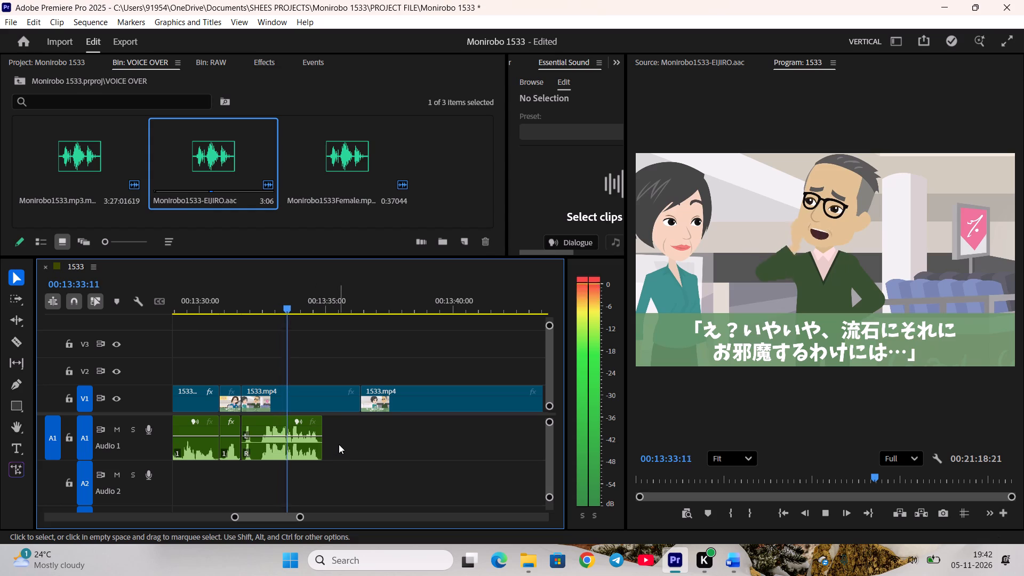
{"action": "key", "text": "space"}
Trim the end of Eijiro's V1 shot to the end of his voice clip and ripple delete the gap after it.
{"action": "left_click_drag", "start_coordinate": [355, 399], "coordinate": [322, 400]}
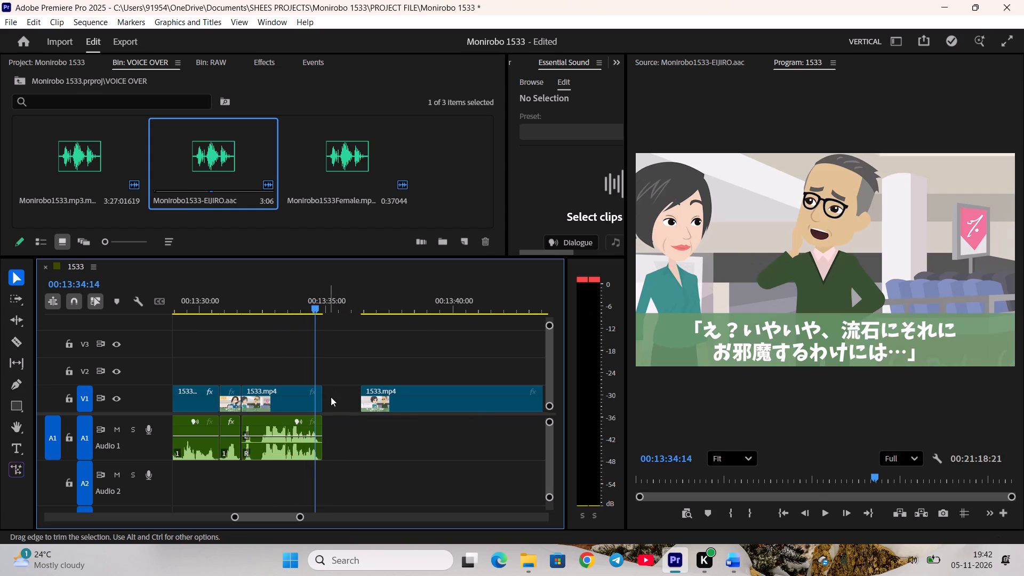
{"action": "right_click", "coordinate": [331, 397]}
{"action": "left_click", "coordinate": [339, 399]}
Preview the mother-in-law's shot that follows Eijiro's on the timeline, up to 00:13:41:21.
{"action": "scroll", "coordinate": [345, 409], "scroll_direction": "down", "scroll_amount": 3}
{"action": "key", "text": "space"}
{"action": "scroll", "coordinate": [343, 410], "scroll_direction": "down", "scroll_amount": 2}
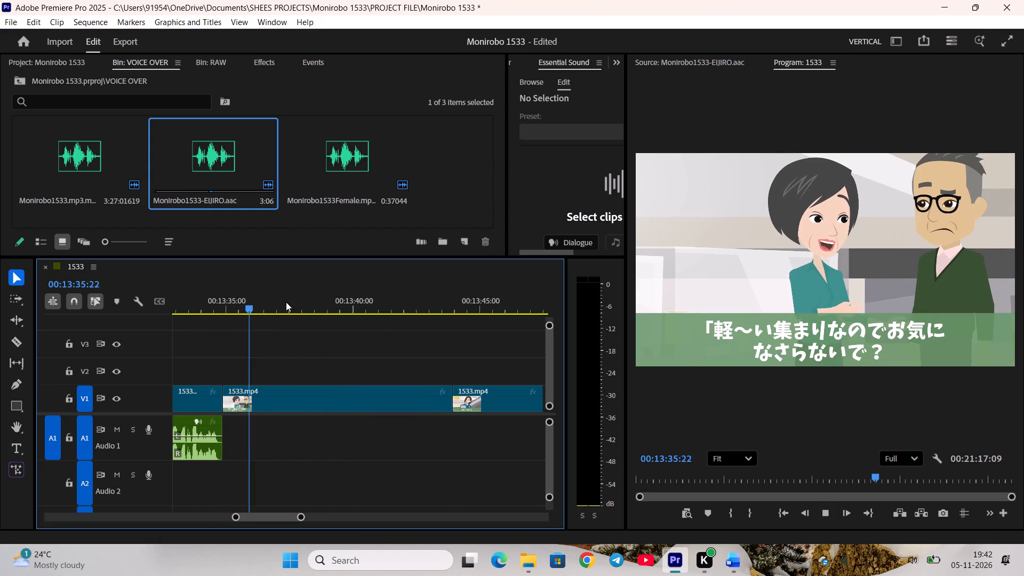
{"action": "left_click_drag", "start_coordinate": [286, 302], "coordinate": [414, 324]}
{"action": "left_click_drag", "start_coordinate": [337, 297], "coordinate": [412, 315]}
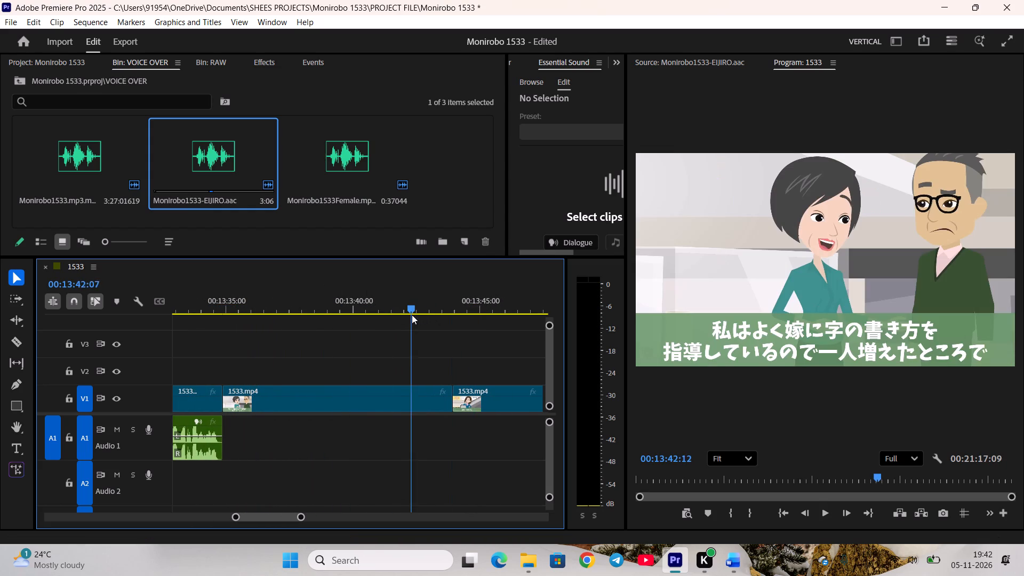
{"action": "left_click_drag", "start_coordinate": [412, 315], "coordinate": [402, 314]}
Mark the mother-in-law's "It's a very casual gathering" line in the female voice-over from 00:12:41:07 to 00:12:50:10, checking it against the Word script.
{"action": "double_click", "coordinate": [367, 157]}
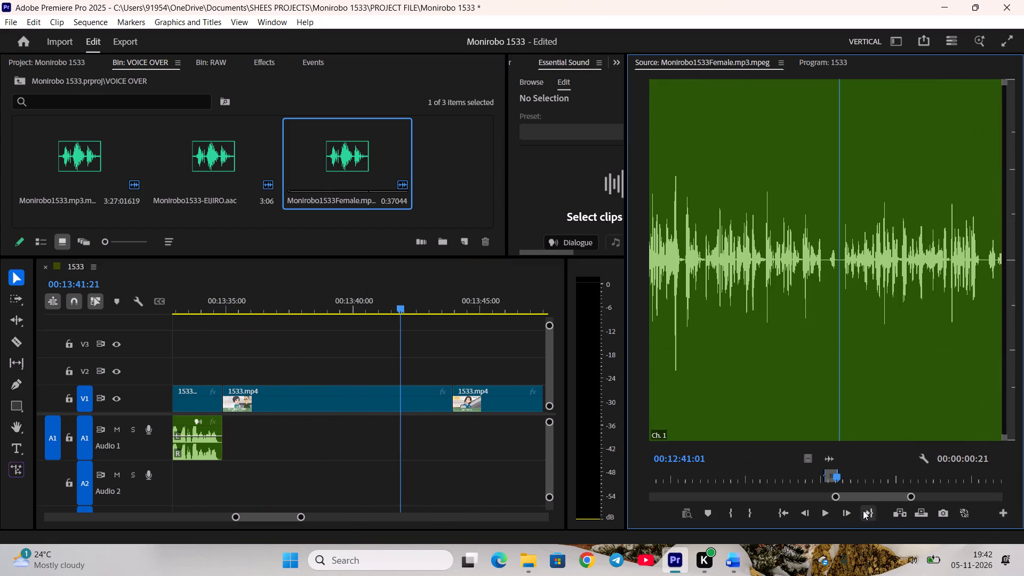
{"action": "scroll", "coordinate": [874, 501], "scroll_direction": "down", "scroll_amount": 3}
{"action": "scroll", "coordinate": [874, 498], "scroll_direction": "up", "scroll_amount": 4}
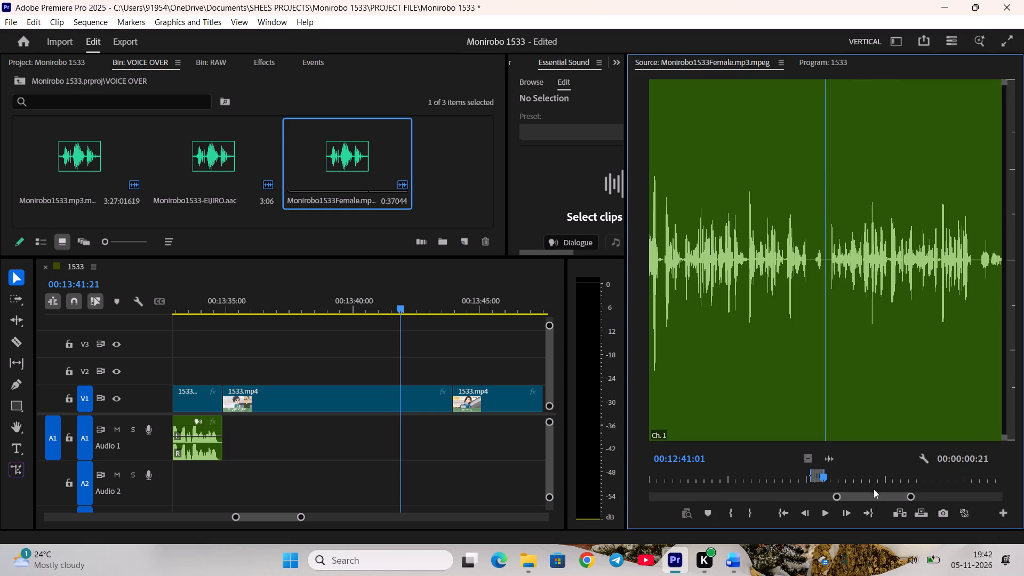
{"action": "scroll", "coordinate": [883, 470], "scroll_direction": "down", "scroll_amount": 6}
{"action": "key", "text": "i"}
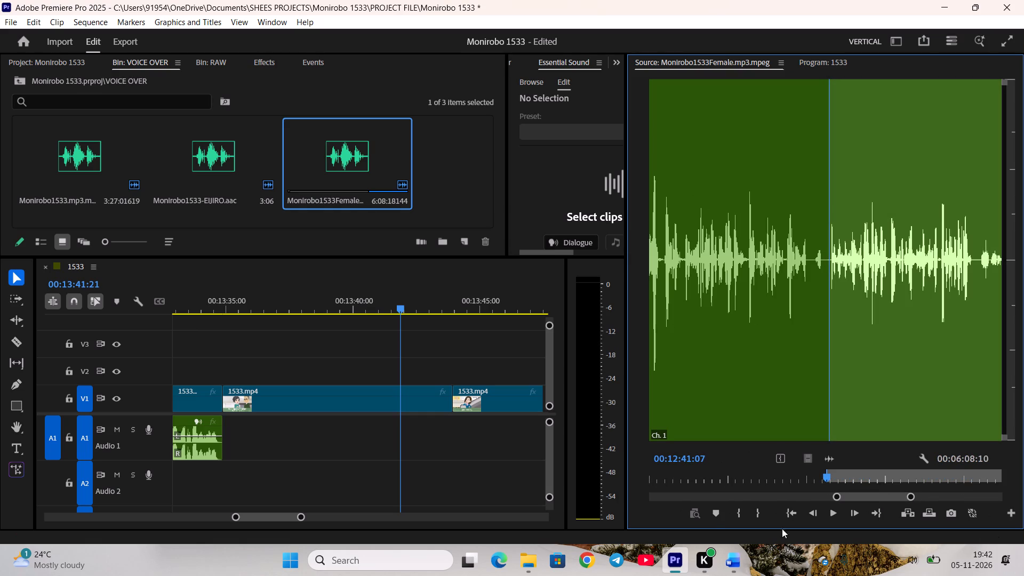
{"action": "key", "text": "space"}
{"action": "left_click", "coordinate": [735, 563]}
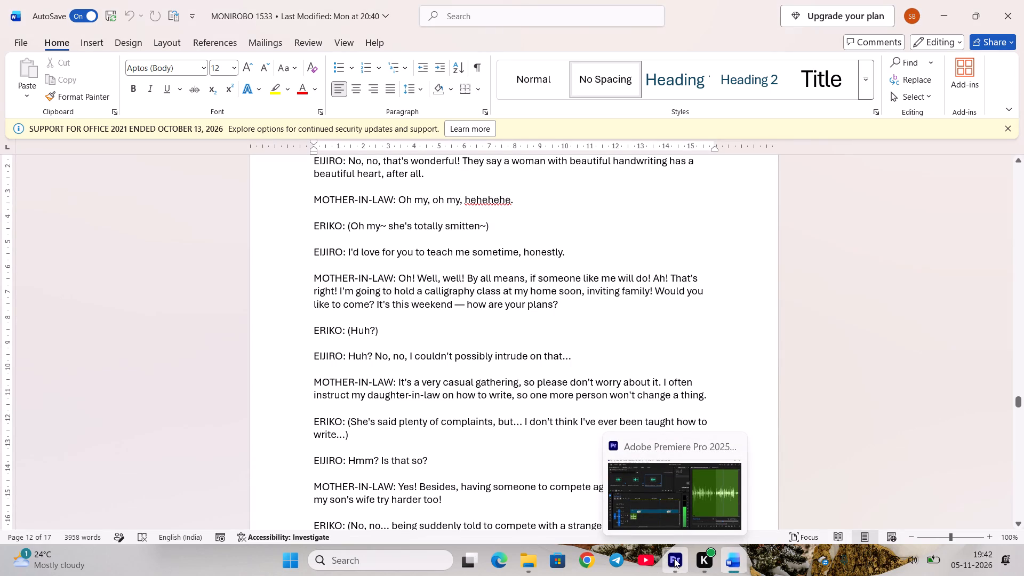
{"action": "scroll", "coordinate": [552, 475], "scroll_direction": "down", "scroll_amount": 3}
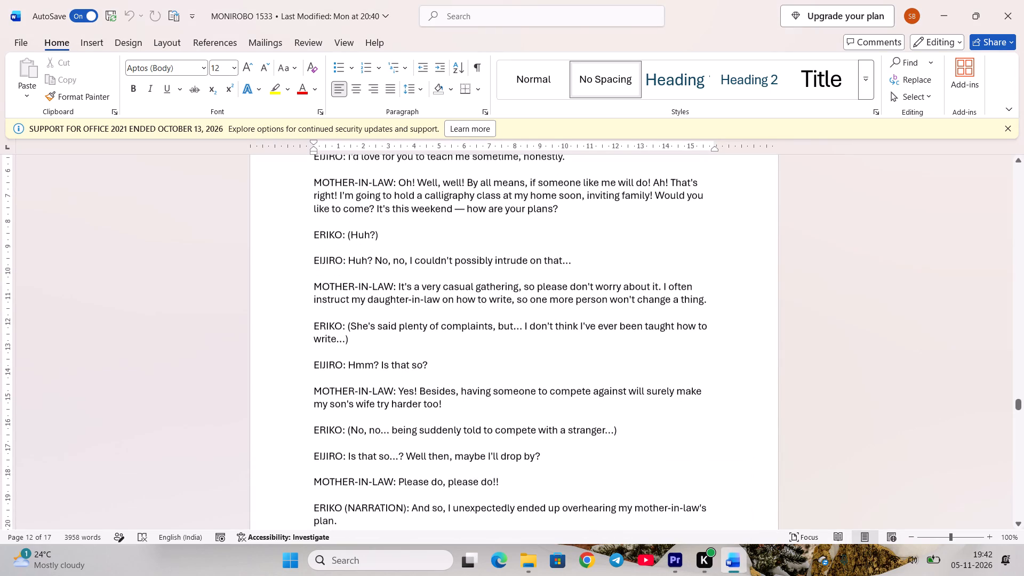
{"action": "left_click", "coordinate": [678, 564]}
{"action": "key", "text": "space"}
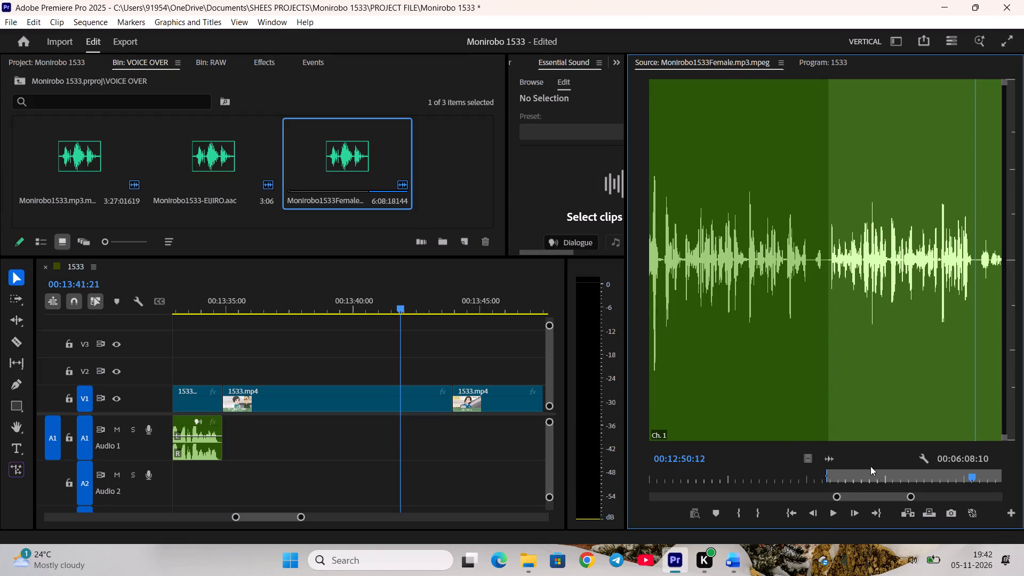
{"action": "scroll", "coordinate": [876, 475], "scroll_direction": "up", "scroll_amount": 3}
{"action": "key", "text": "o"}
Place the mother-in-law's marked line on Audio 1 directly after Eijiro's voice clip, under her V1 shot.
{"action": "left_click_drag", "start_coordinate": [826, 458], "coordinate": [585, 453]}
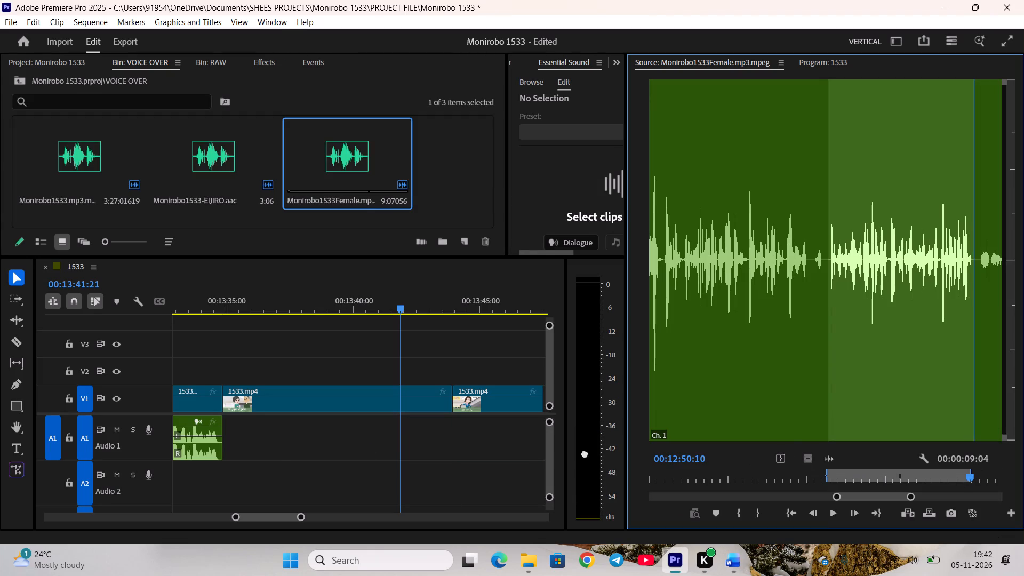
{"action": "left_click_drag", "start_coordinate": [585, 453], "coordinate": [273, 441]}
{"action": "left_click_drag", "start_coordinate": [337, 449], "coordinate": [293, 449]}
{"action": "left_click", "coordinate": [356, 474]}
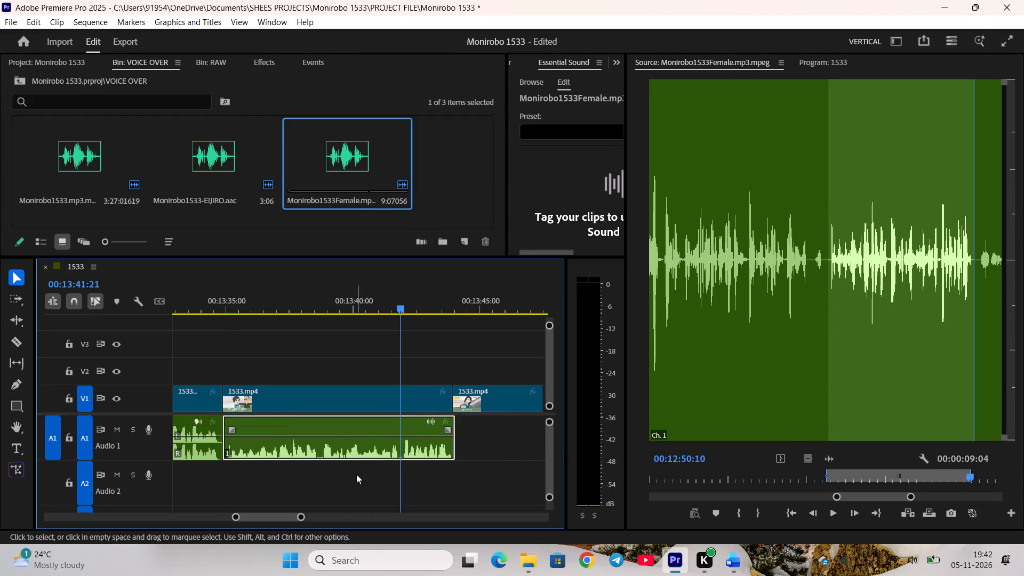
{"action": "left_click", "coordinate": [461, 454]}
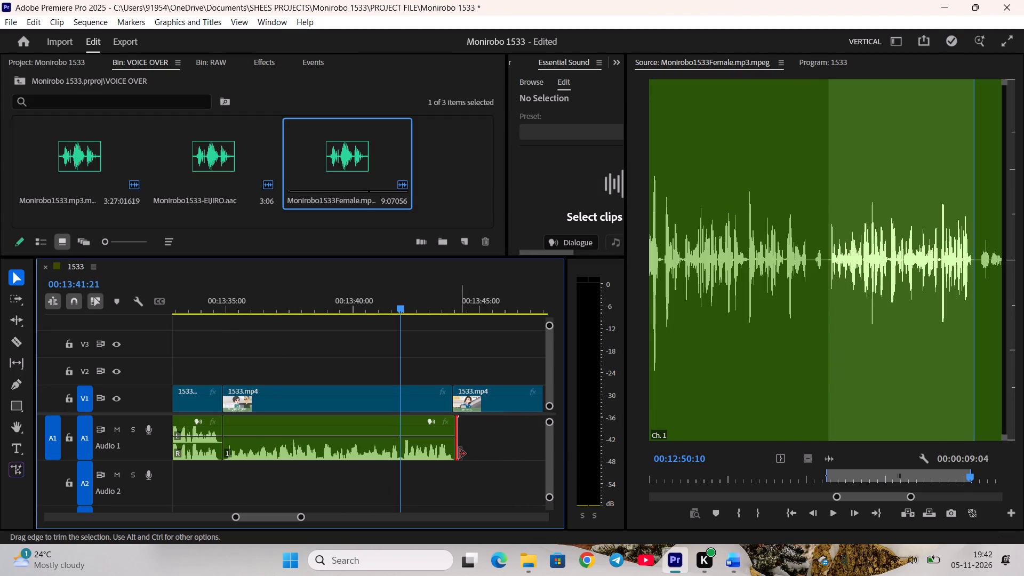
{"action": "left_click", "coordinate": [460, 474]}
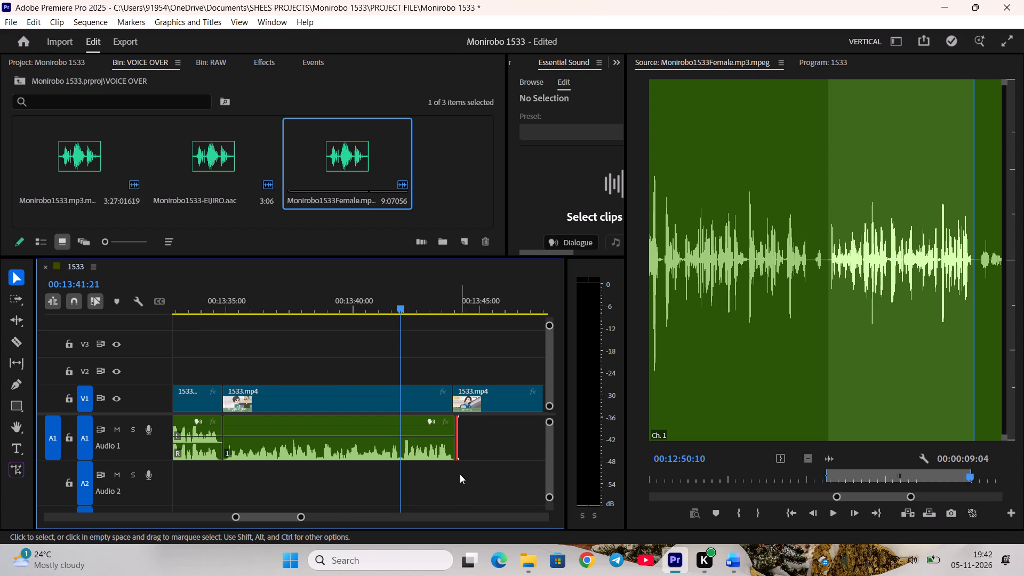
Move the clips after the mother-in-law's V1 shot later to make room, and set her shot's duration to 00:00:09:04.
{"action": "scroll", "coordinate": [446, 475], "scroll_direction": "down", "scroll_amount": 3}
{"action": "left_click", "coordinate": [20, 296]}
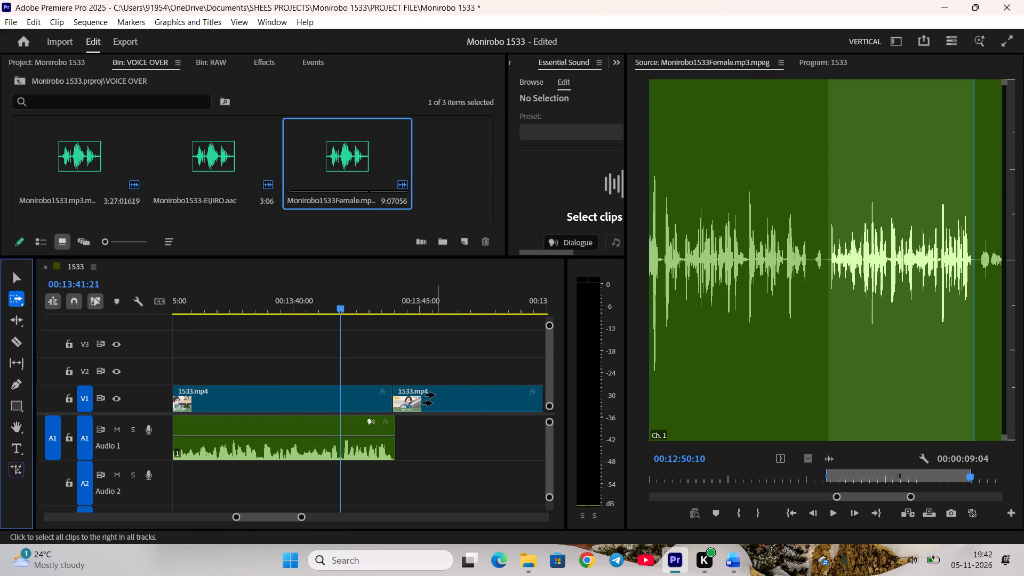
{"action": "left_click_drag", "start_coordinate": [435, 396], "coordinate": [482, 396]}
{"action": "key", "text": "v"}
{"action": "left_click", "coordinate": [363, 353]}
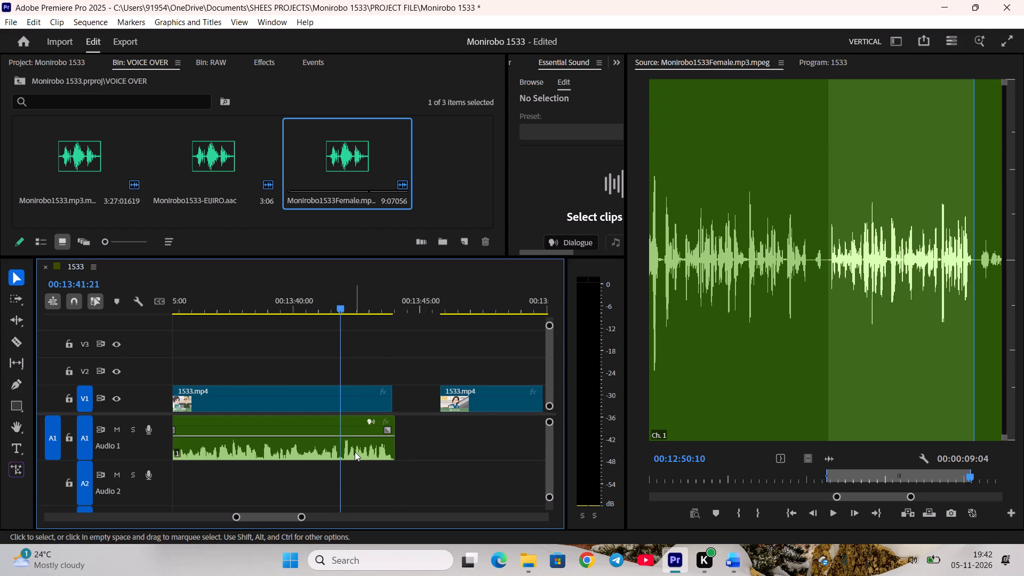
{"action": "right_click", "coordinate": [307, 393]}
{"action": "left_click", "coordinate": [365, 392]}
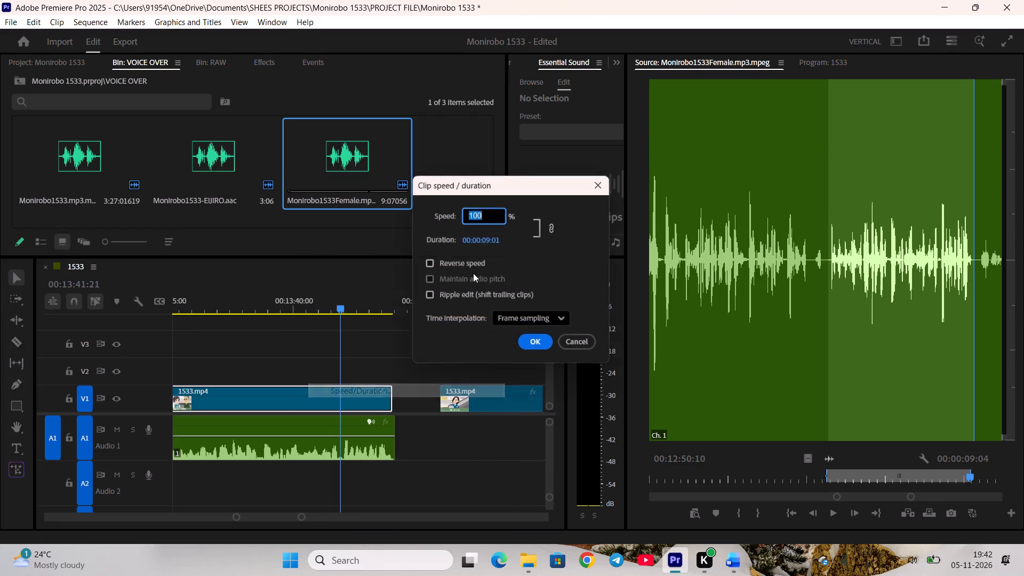
{"action": "left_click", "coordinate": [493, 242]}
{"action": "left_click", "coordinate": [513, 237]}
{"action": "key", "text": "BackSpace"}
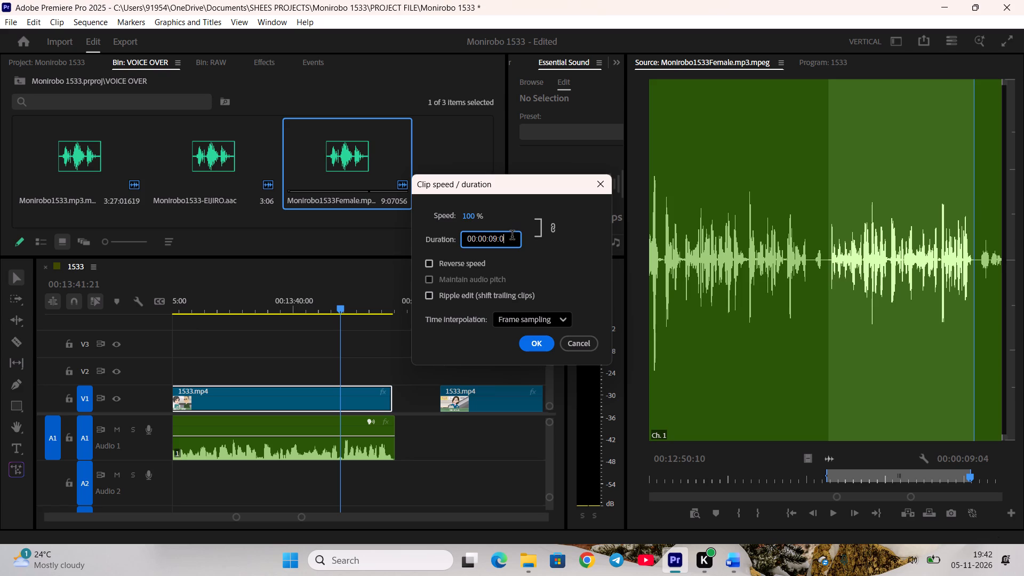
{"action": "key", "text": "4"}
{"action": "key", "text": "Return"}
Raise the gain of the mother-in-law's voice clip on Audio 1 by 7 dB and play it back.
{"action": "key", "text": "space"}
{"action": "scroll", "coordinate": [301, 348], "scroll_direction": "down", "scroll_amount": 5}
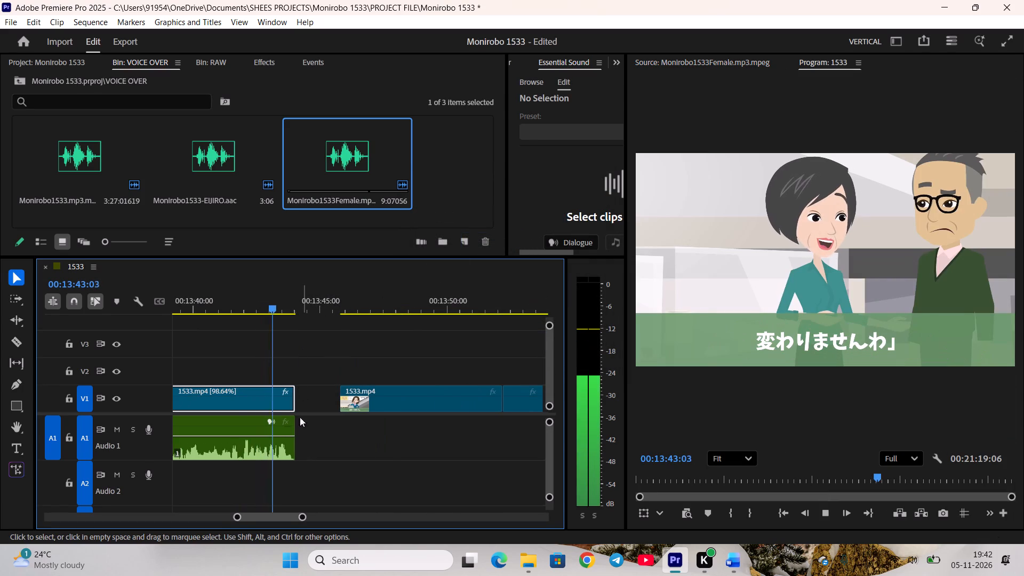
{"action": "key", "text": "space"}
{"action": "left_click", "coordinate": [270, 453]}
{"action": "key", "text": "g"}
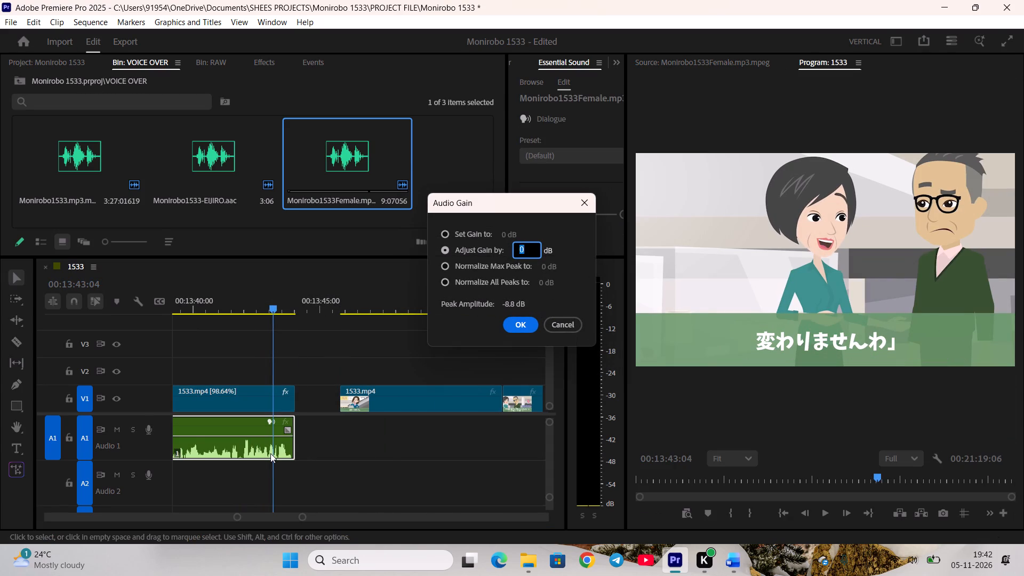
{"action": "key", "text": "7"}
{"action": "key", "text": "Return"}
{"action": "left_click", "coordinate": [346, 474]}
{"action": "key", "text": "space"}
{"action": "key", "text": "space"}
Ripple delete the V1 gap after the mother-in-law's shot.
{"action": "right_click", "coordinate": [318, 394]}
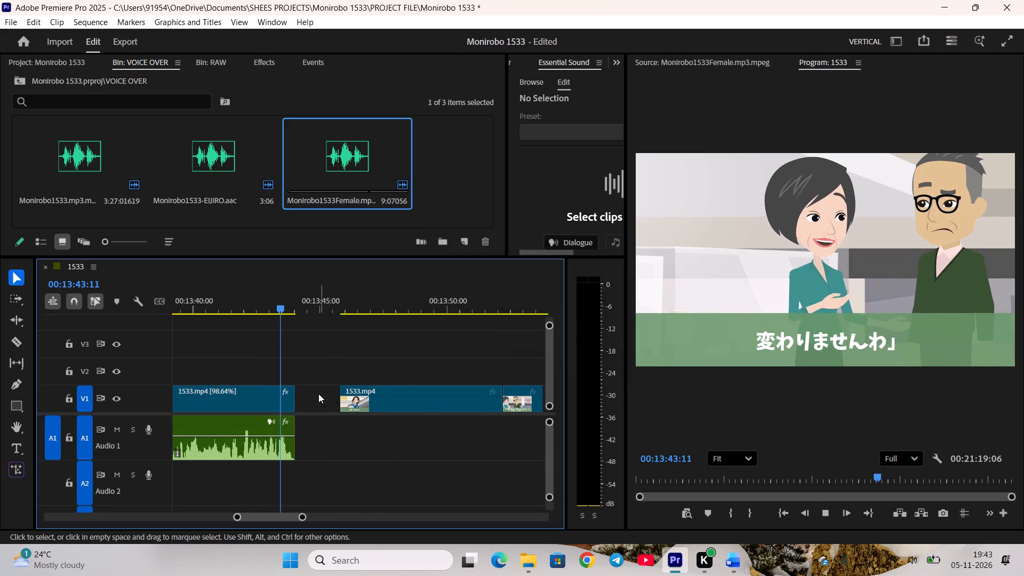
{"action": "left_click", "coordinate": [333, 401]}
{"action": "scroll", "coordinate": [332, 408], "scroll_direction": "down", "scroll_amount": 3}
{"action": "key", "text": "space"}
Mark Eriko's "She's said plenty of complaints, but..." line in the female voice-over from 00:12:50:17 to 00:12:55:23, checking it against the Word script.
{"action": "left_click_drag", "start_coordinate": [285, 294], "coordinate": [421, 330]}
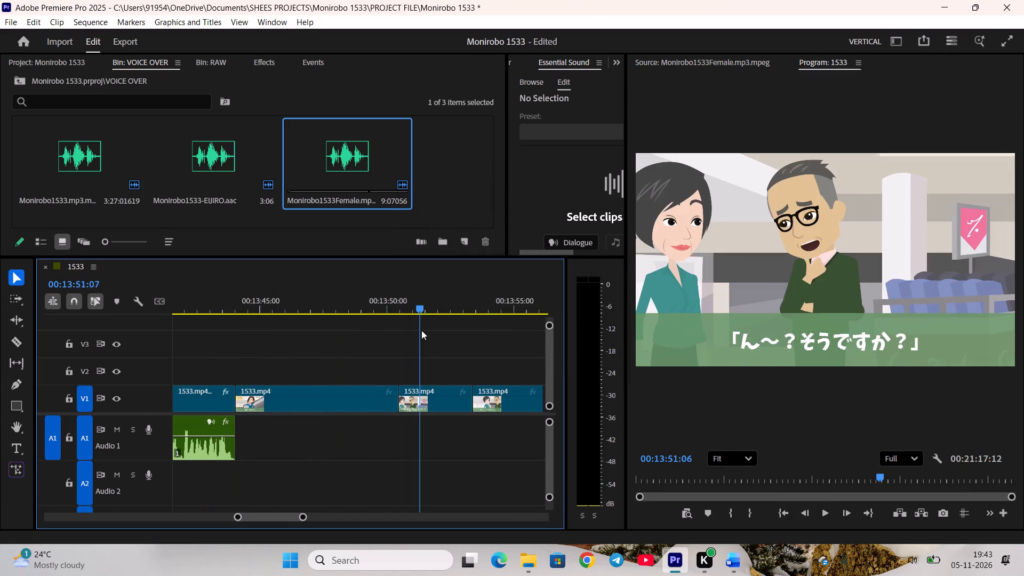
{"action": "left_click_drag", "start_coordinate": [421, 330], "coordinate": [356, 327]}
{"action": "double_click", "coordinate": [349, 157]}
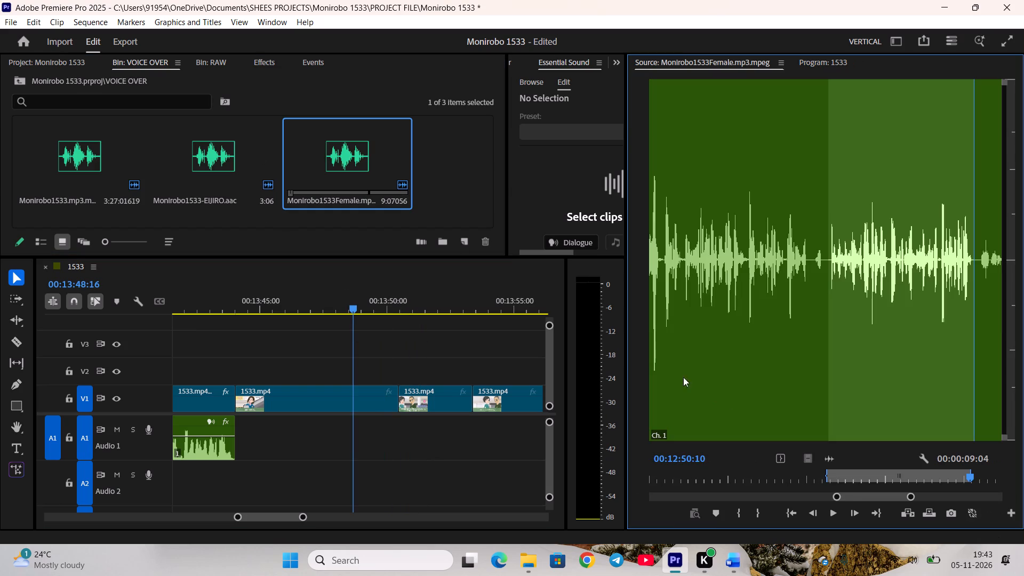
{"action": "key", "text": "space"}
{"action": "key", "text": "space"}
{"action": "key", "text": "i"}
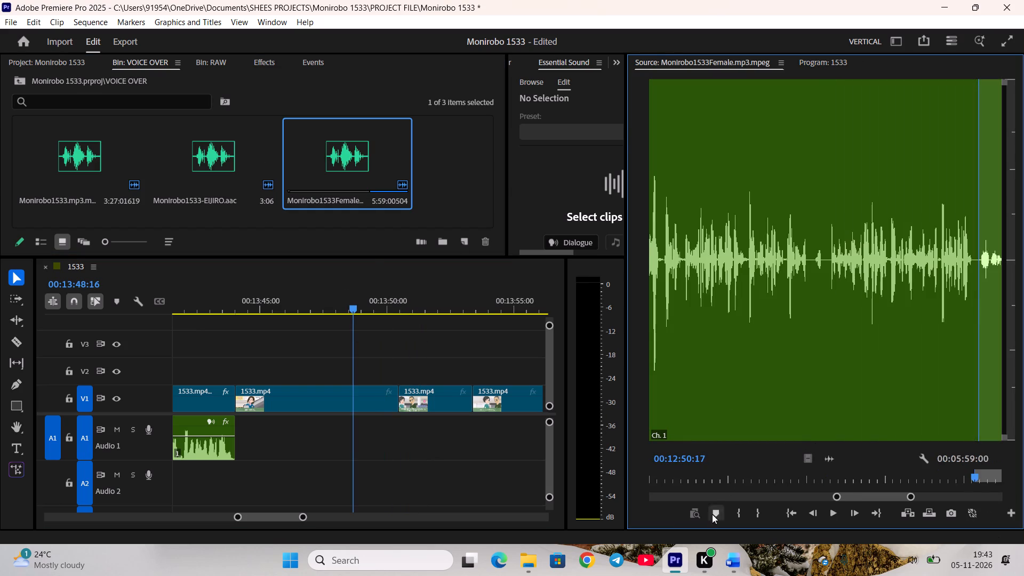
{"action": "key", "text": "space"}
{"action": "left_click", "coordinate": [732, 566]}
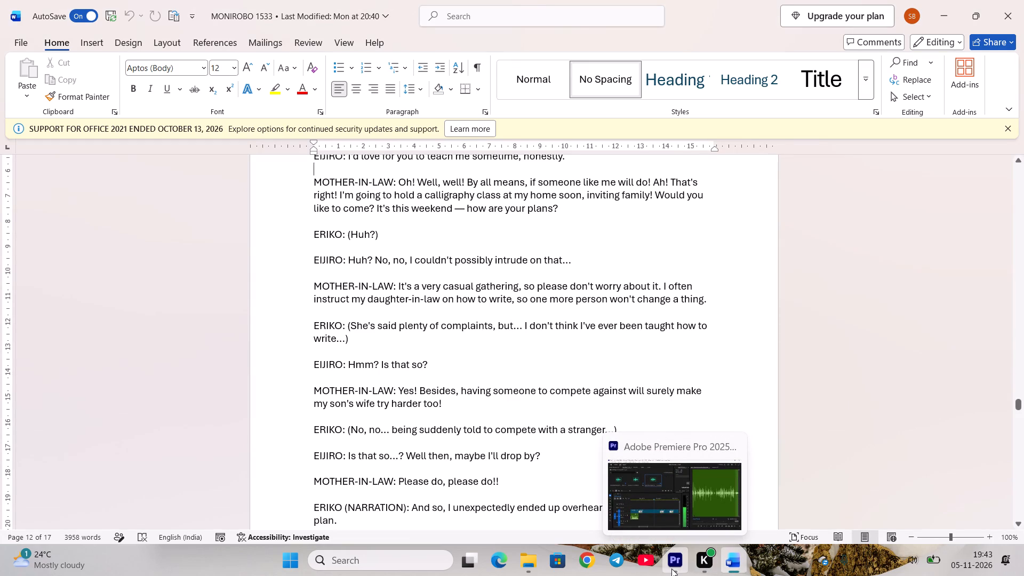
{"action": "left_click", "coordinate": [671, 569]}
{"action": "key", "text": "space"}
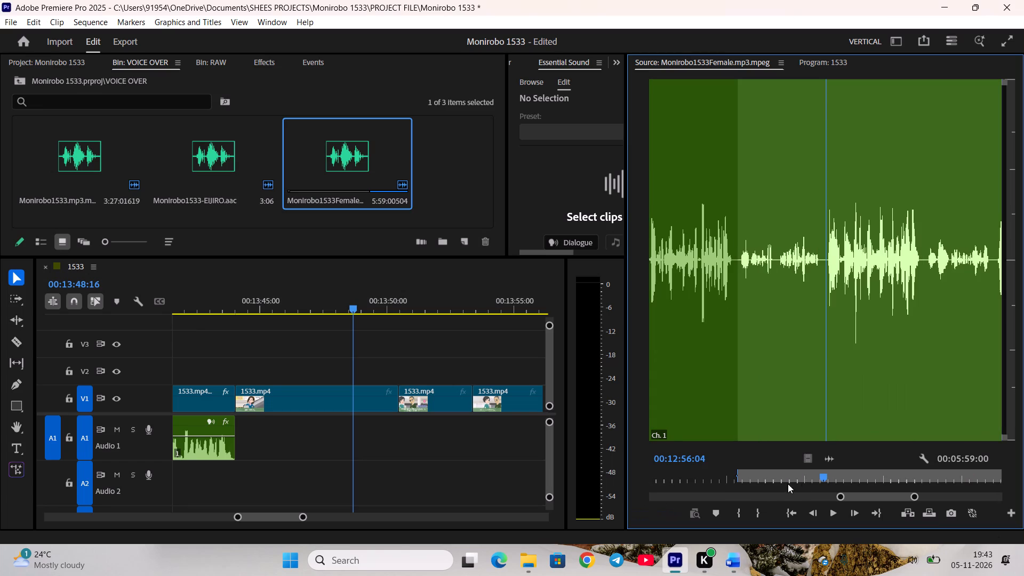
{"action": "scroll", "coordinate": [840, 486], "scroll_direction": "up", "scroll_amount": 9}
{"action": "scroll", "coordinate": [842, 477], "scroll_direction": "down", "scroll_amount": 2}
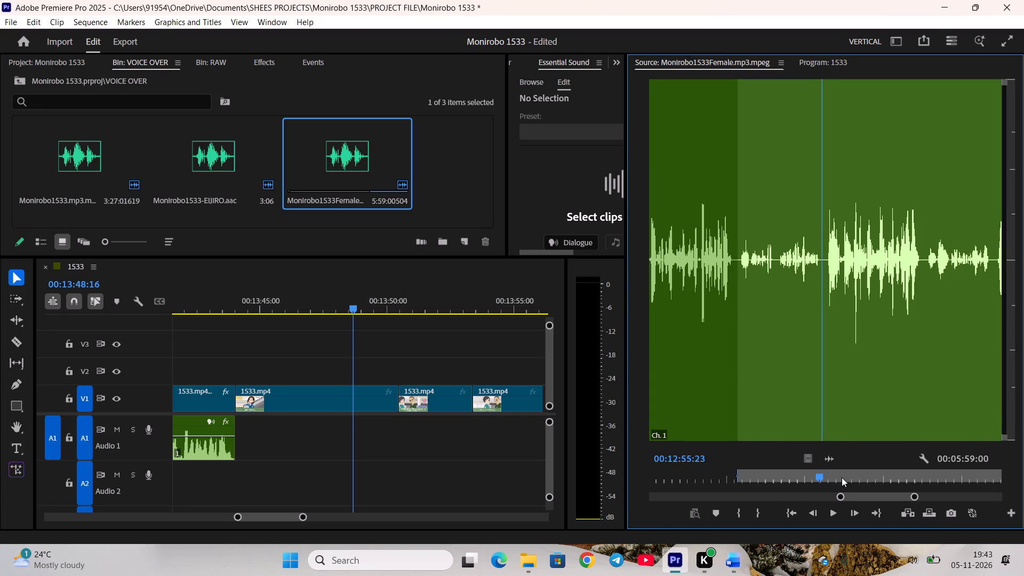
{"action": "key", "text": "o"}
Place Eriko's marked line on Audio 1 directly after the mother-in-law's voice clip, under Eriko's V1 shot.
{"action": "left_click_drag", "start_coordinate": [833, 457], "coordinate": [241, 434]}
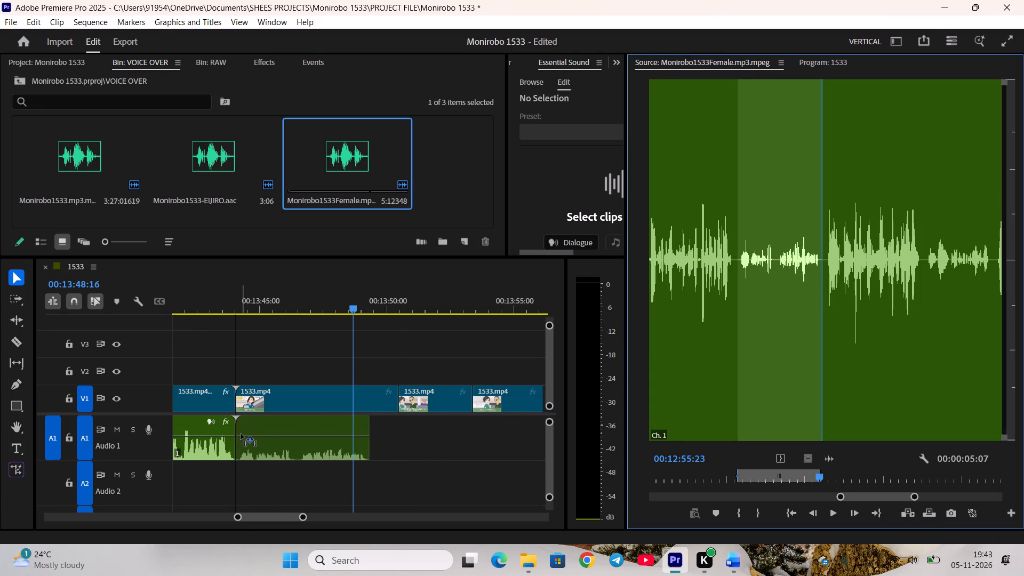
{"action": "left_click_drag", "start_coordinate": [241, 434], "coordinate": [241, 434]}
Raise the gain of Eriko's voice clip on Audio 1 by 11 dB and play it back against her shot.
{"action": "left_click", "coordinate": [310, 460]}
{"action": "key", "text": "g"}
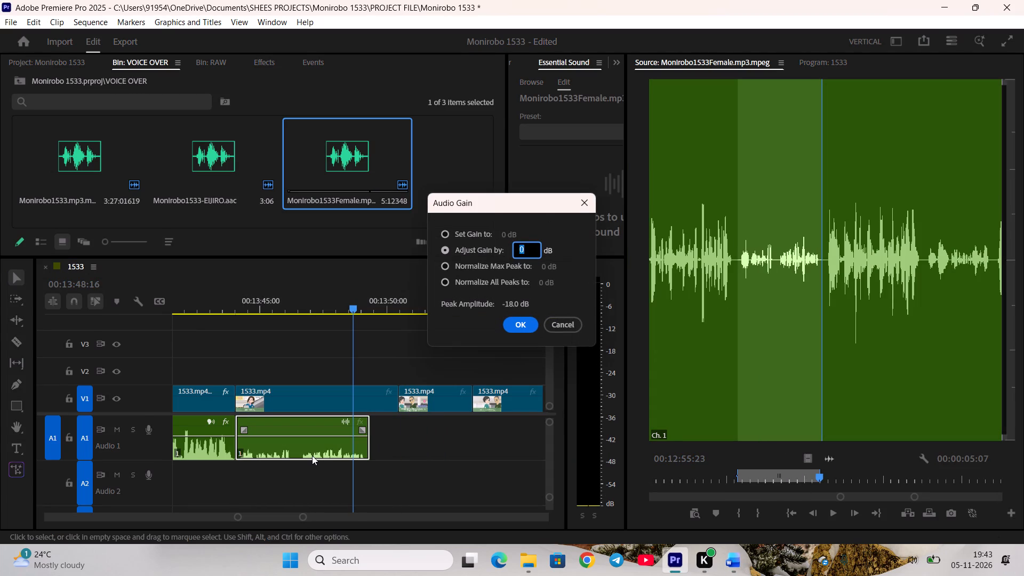
{"action": "type", "text": "11"}
{"action": "key", "text": "Return"}
{"action": "left_click_drag", "start_coordinate": [310, 485], "coordinate": [309, 453]}
{"action": "left_click", "coordinate": [242, 303]}
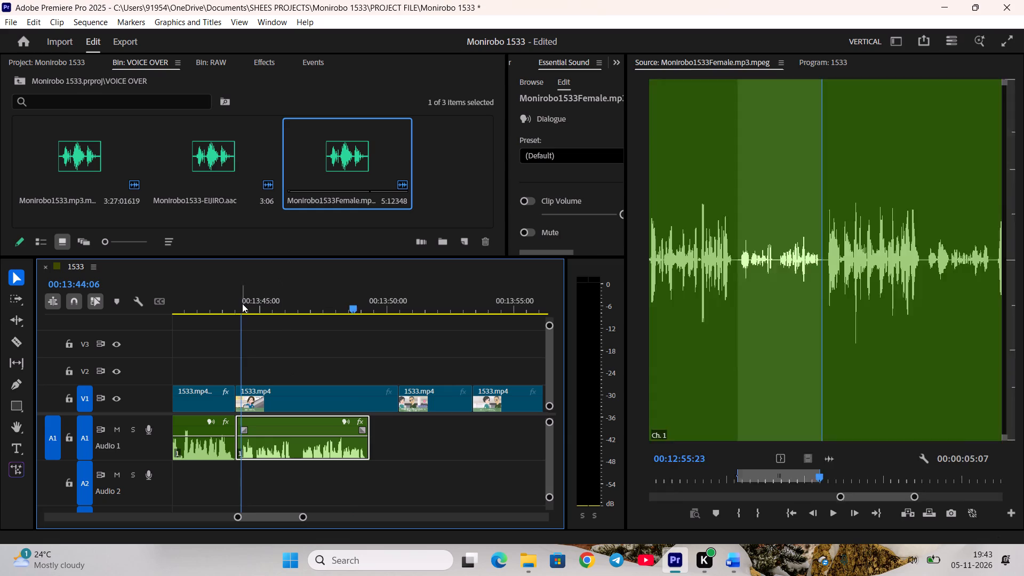
{"action": "key", "text": "space"}
{"action": "left_click", "coordinate": [329, 361]}
{"action": "key", "text": "space"}
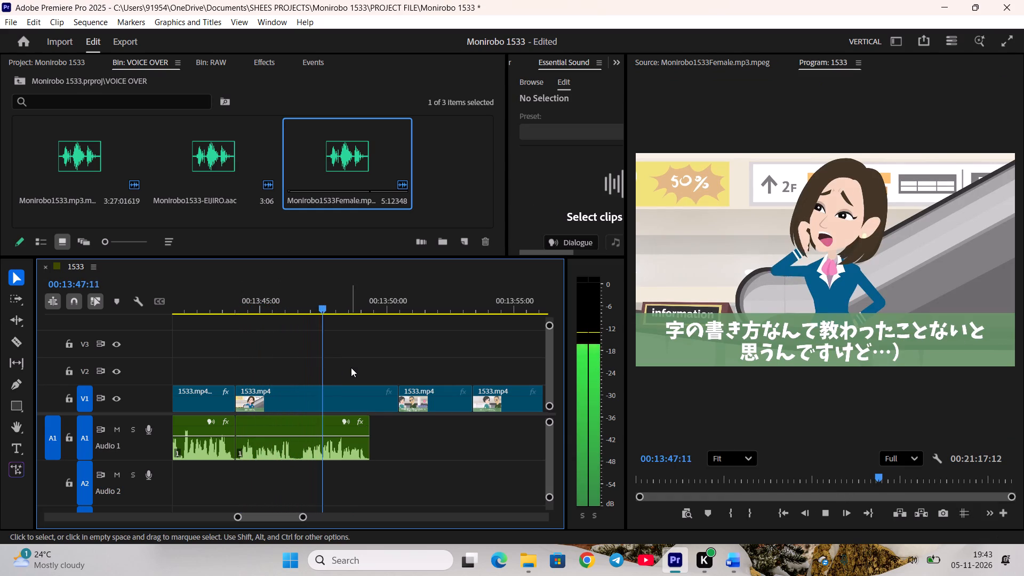
{"action": "key", "text": "space"}
Trim the end of Eriko's V1 shot to the end of her voice clip and ripple delete the gap after it.
{"action": "left_click_drag", "start_coordinate": [394, 406], "coordinate": [367, 404]}
{"action": "right_click", "coordinate": [385, 399]}
{"action": "left_click", "coordinate": [401, 399]}
{"action": "scroll", "coordinate": [399, 414], "scroll_direction": "down", "scroll_amount": 4}
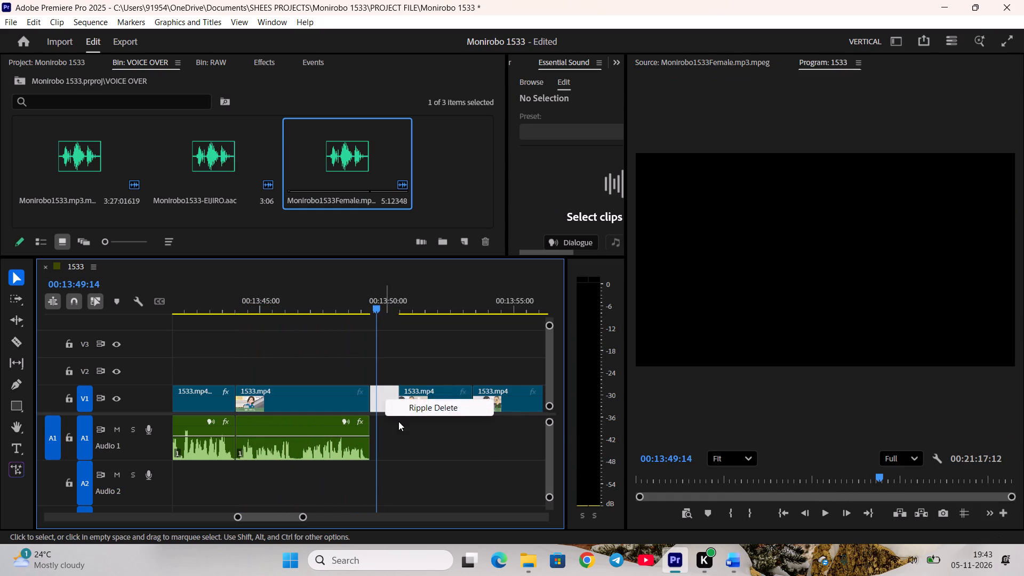
{"action": "scroll", "coordinate": [398, 421], "scroll_direction": "down", "scroll_amount": 2}
{"action": "key", "text": "space"}
{"action": "left_click", "coordinate": [412, 407]}
Preview Eijiro's next shot and mark the start of his "Hmm? Is that so?" line in the Eijiro voice-over at about 00:00:51:04.
{"action": "scroll", "coordinate": [411, 410], "scroll_direction": "down", "scroll_amount": 5}
{"action": "key", "text": "space"}
{"action": "scroll", "coordinate": [401, 419], "scroll_direction": "down", "scroll_amount": 2}
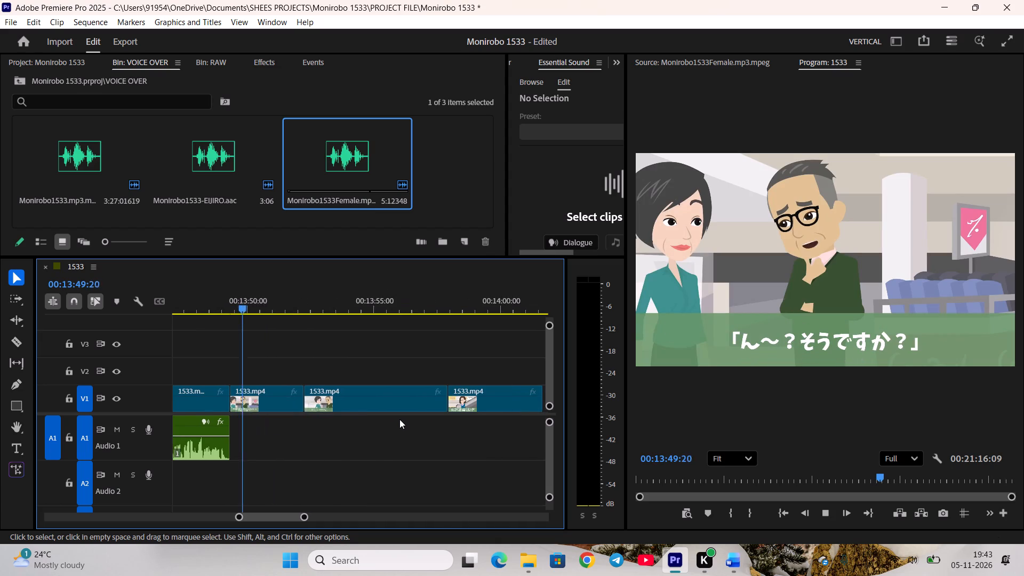
{"action": "left_click_drag", "start_coordinate": [289, 296], "coordinate": [293, 305]}
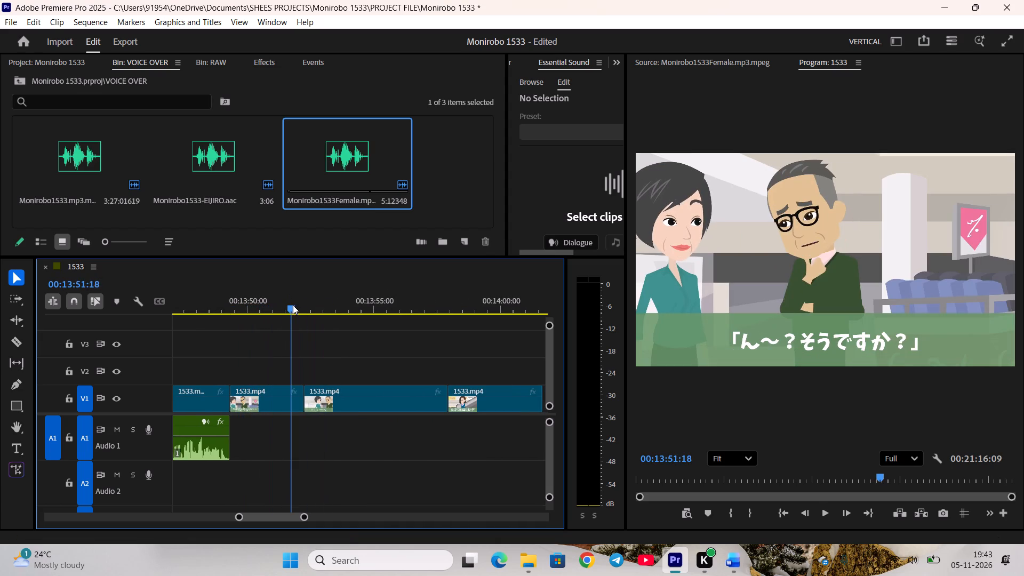
{"action": "left_click_drag", "start_coordinate": [293, 305], "coordinate": [292, 305]}
{"action": "double_click", "coordinate": [205, 148]}
{"action": "key", "text": "space"}
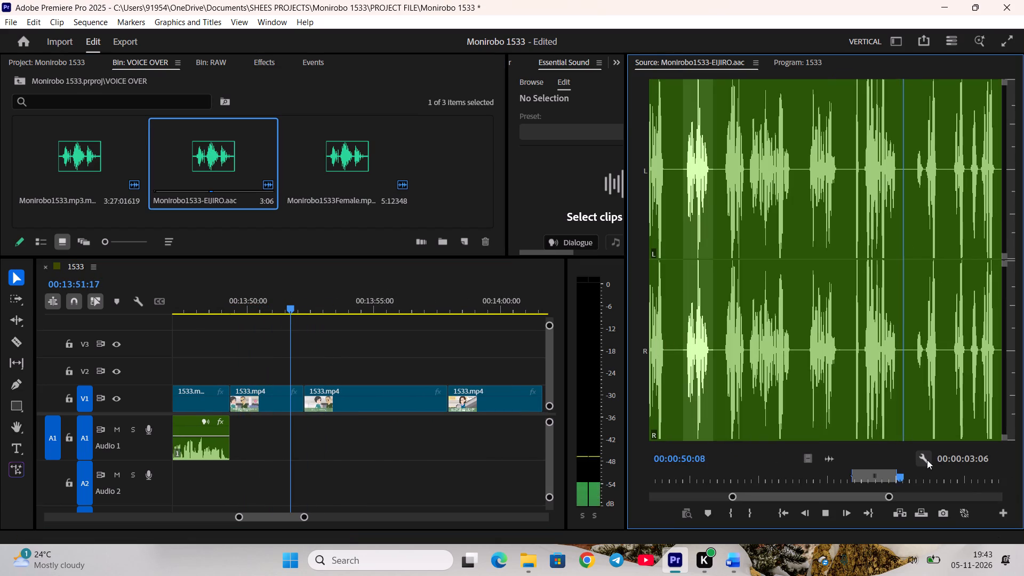
{"action": "key", "text": "space"}
{"action": "key", "text": "i"}
{"action": "key", "text": "space"}
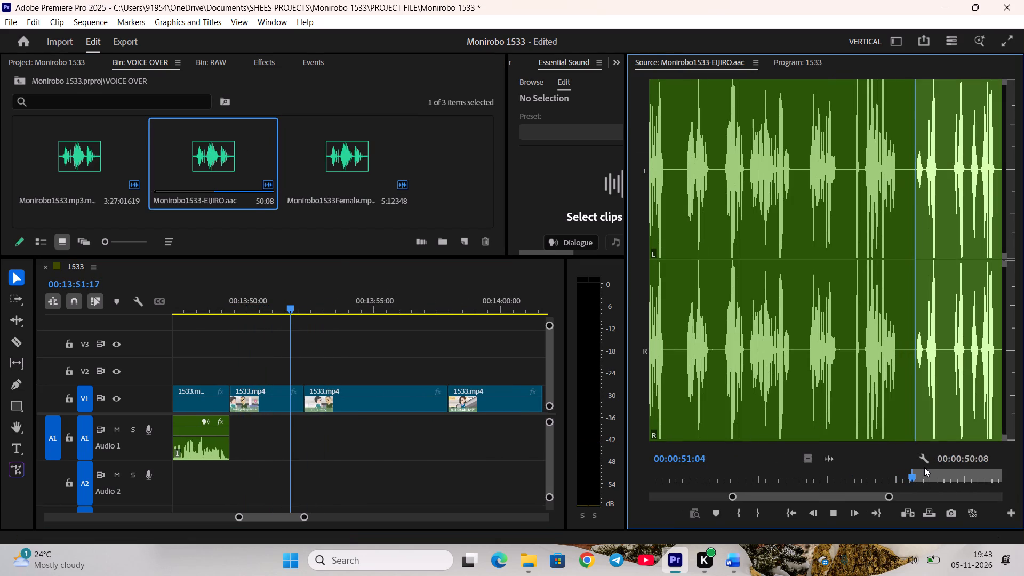
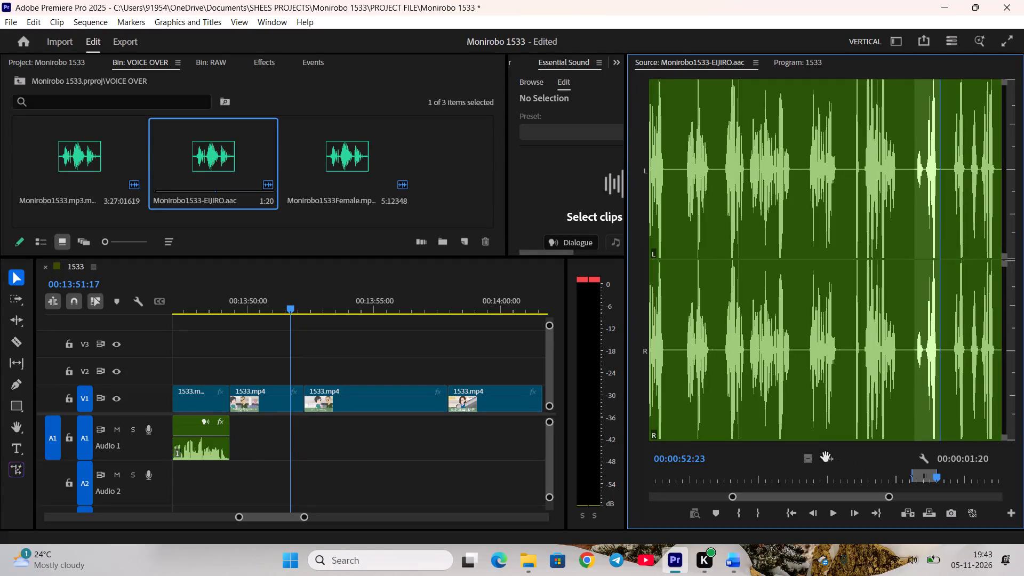
Place Eijiro's marked "Hmm? Is that so?" line on Audio 1 directly after Eriko's voice clip and play it back.
{"action": "left_click_drag", "start_coordinate": [830, 456], "coordinate": [230, 426]}
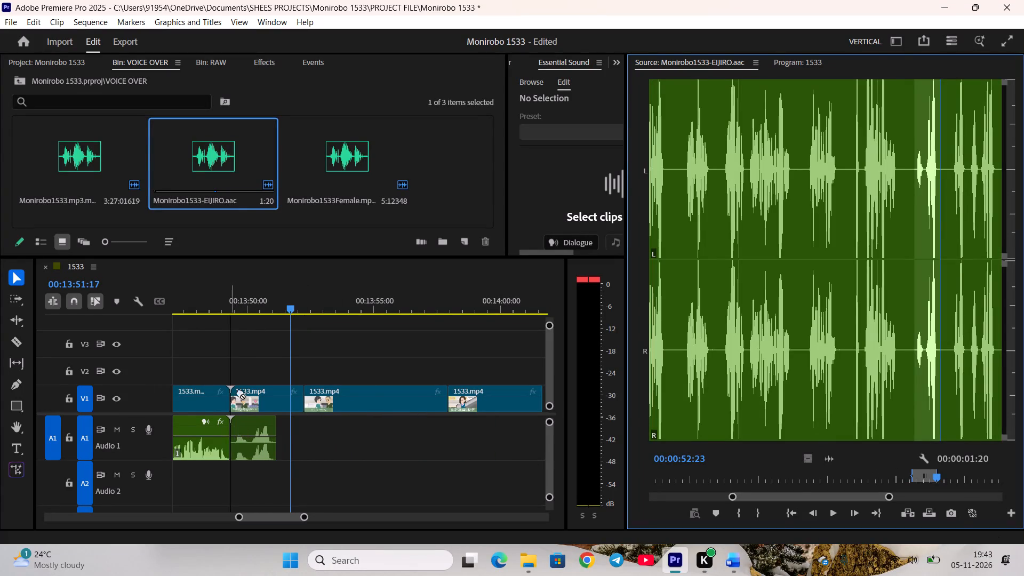
{"action": "left_click", "coordinate": [242, 289]}
{"action": "key", "text": "space"}
{"action": "key", "text": "space"}
Trim the end of Eijiro's V1 shot to the end of his voice clip and ripple delete the gap after it.
{"action": "left_click_drag", "start_coordinate": [298, 399], "coordinate": [293, 399]}
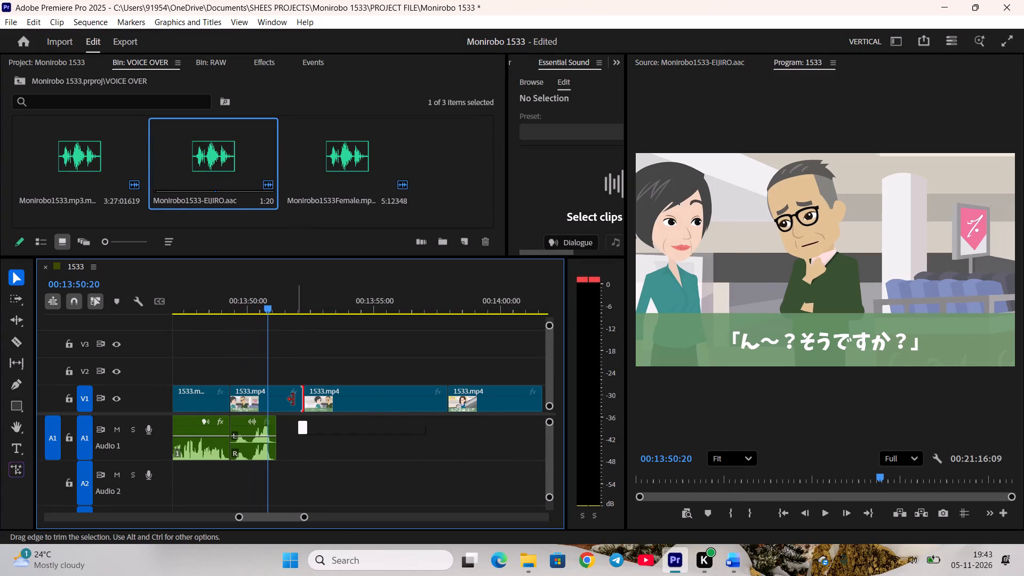
{"action": "left_click_drag", "start_coordinate": [293, 399], "coordinate": [274, 400]}
{"action": "right_click", "coordinate": [291, 398]}
{"action": "left_click", "coordinate": [322, 401]}
Preview the mother-in-law's shot that follows Eijiro's on V1 and save the project.
{"action": "scroll", "coordinate": [325, 400], "scroll_direction": "down", "scroll_amount": 4}
{"action": "key", "text": "space"}
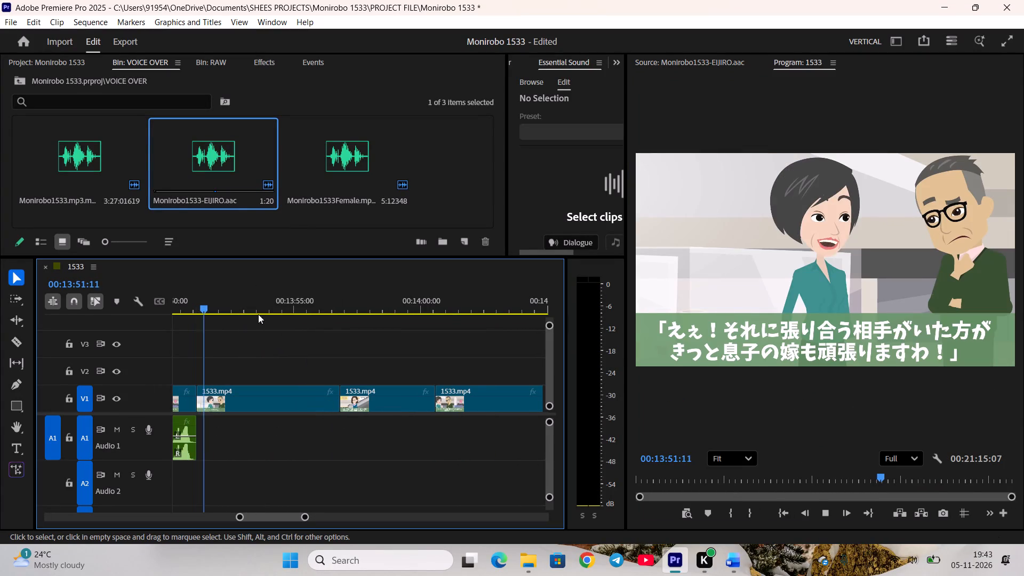
{"action": "left_click_drag", "start_coordinate": [254, 305], "coordinate": [327, 328]}
{"action": "key", "text": "ctrl+s"}
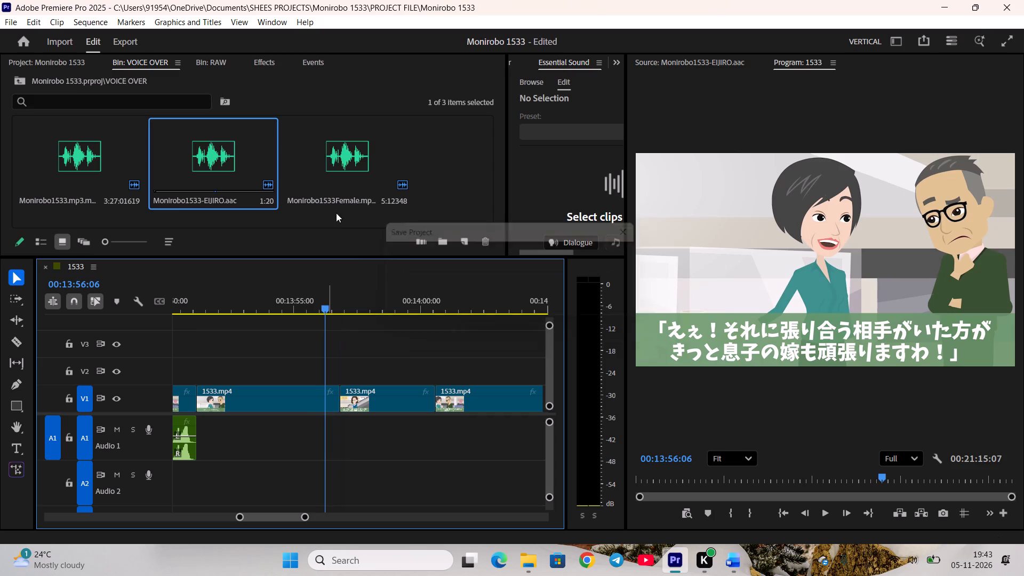
Open the Monirobo1533Female voice-over and mark the start of the mother-in-law's line at 00:12:56:05.
{"action": "double_click", "coordinate": [347, 151]}
{"action": "scroll", "coordinate": [912, 479], "scroll_direction": "down", "scroll_amount": 4}
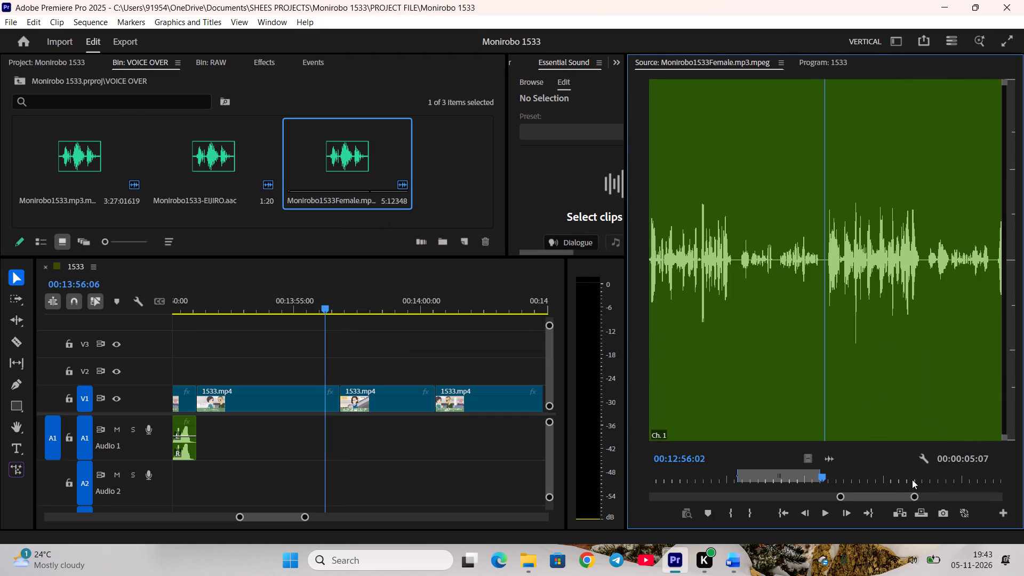
{"action": "scroll", "coordinate": [911, 477], "scroll_direction": "down", "scroll_amount": 3}
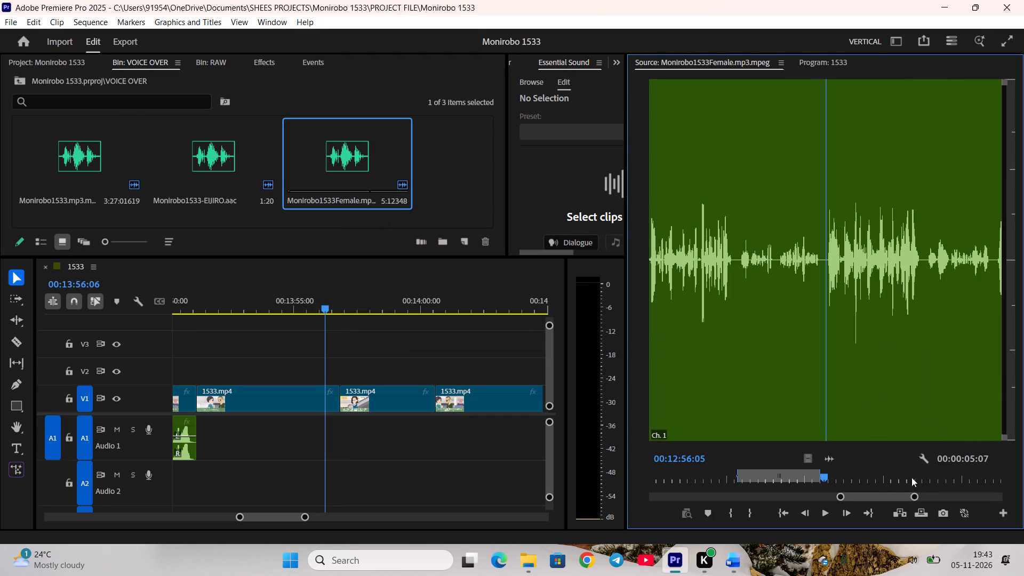
{"action": "key", "text": "i"}
Check the mother-in-law's "Yes! Besides, having someone to compete against" line in the Word script and mark its end at 00:13:02:05.
{"action": "key", "text": "space"}
{"action": "left_click", "coordinate": [730, 562]}
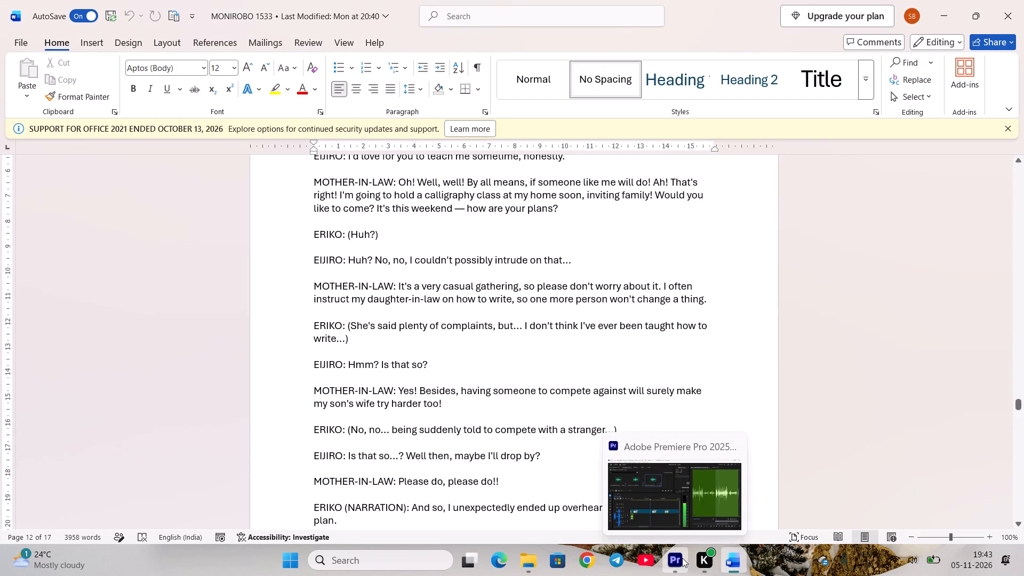
{"action": "scroll", "coordinate": [542, 490], "scroll_direction": "down", "scroll_amount": 4}
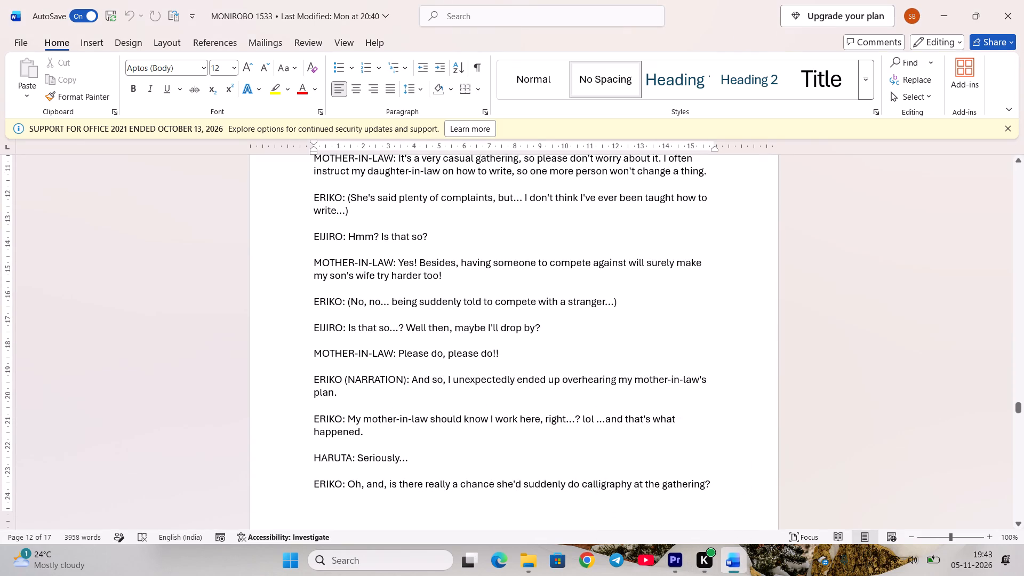
{"action": "left_click", "coordinate": [670, 566]}
{"action": "key", "text": "space"}
{"action": "scroll", "coordinate": [846, 459], "scroll_direction": "up", "scroll_amount": 5}
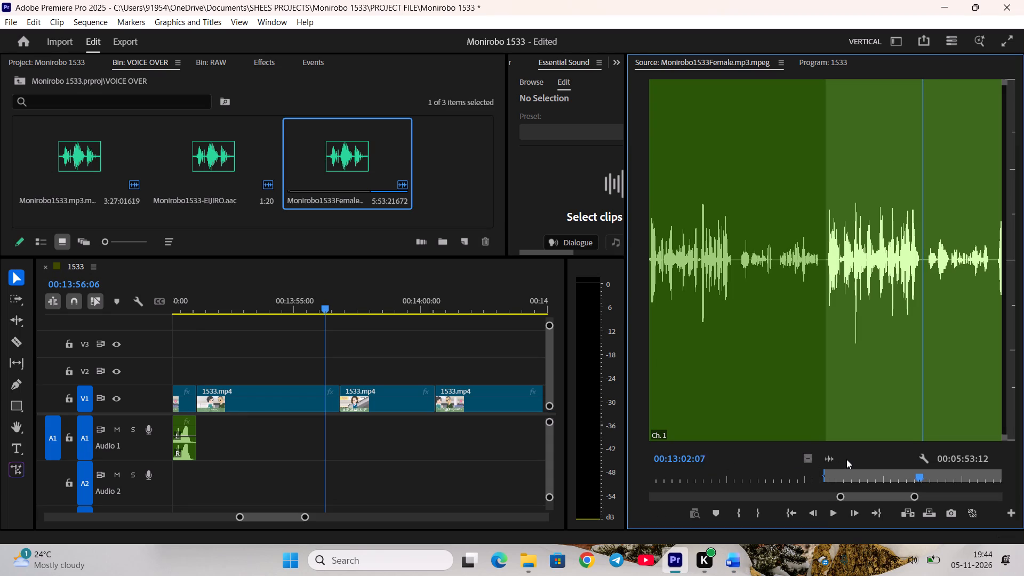
{"action": "scroll", "coordinate": [846, 459], "scroll_direction": "up", "scroll_amount": 2}
{"action": "key", "text": "o"}
Place the mother-in-law's line on Audio 1 directly after Eijiro's voice clip and extend its end to a duration of 00:00:06:04.
{"action": "left_click_drag", "start_coordinate": [828, 457], "coordinate": [309, 431]}
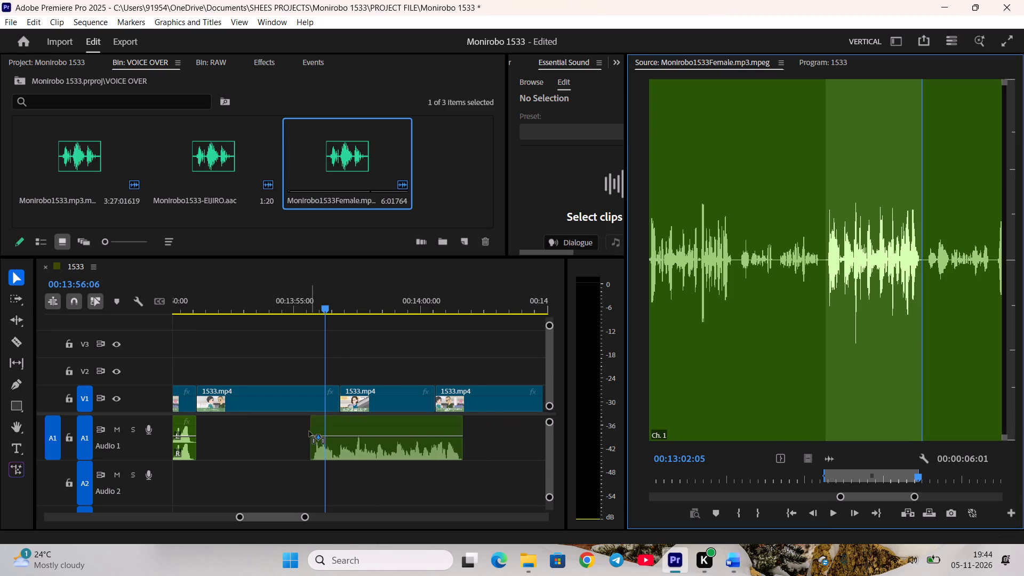
{"action": "left_click_drag", "start_coordinate": [309, 431], "coordinate": [309, 431]}
{"action": "left_click_drag", "start_coordinate": [376, 447], "coordinate": [266, 445]}
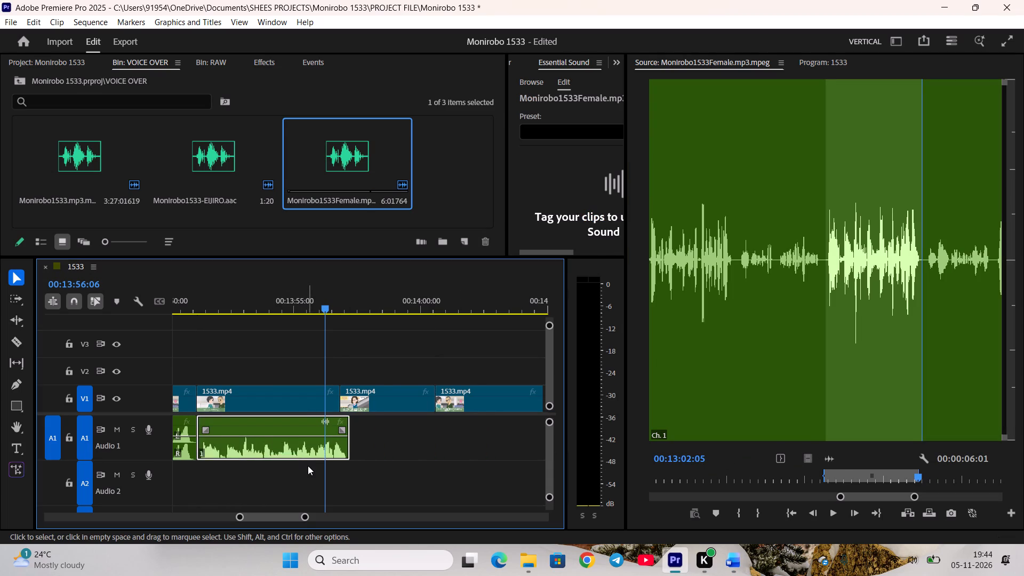
{"action": "left_click", "coordinate": [308, 466]}
{"action": "left_click", "coordinate": [390, 479]}
{"action": "left_click", "coordinate": [351, 449]}
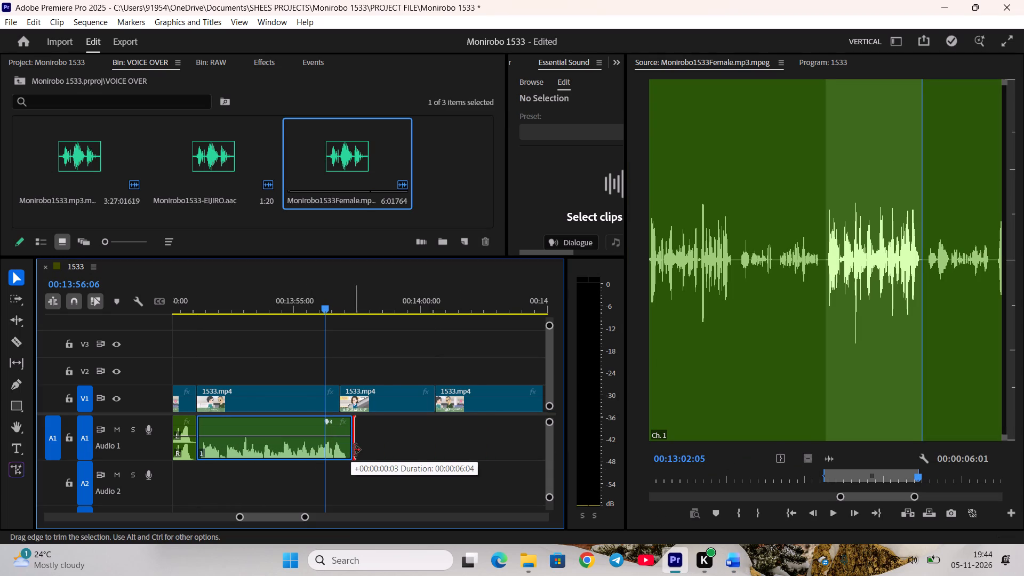
{"action": "left_click", "coordinate": [367, 471]}
Shift all V1 shots after the mother-in-law's shot forward together, leaving room to lengthen it over her voice clip.
{"action": "left_click", "coordinate": [13, 298]}
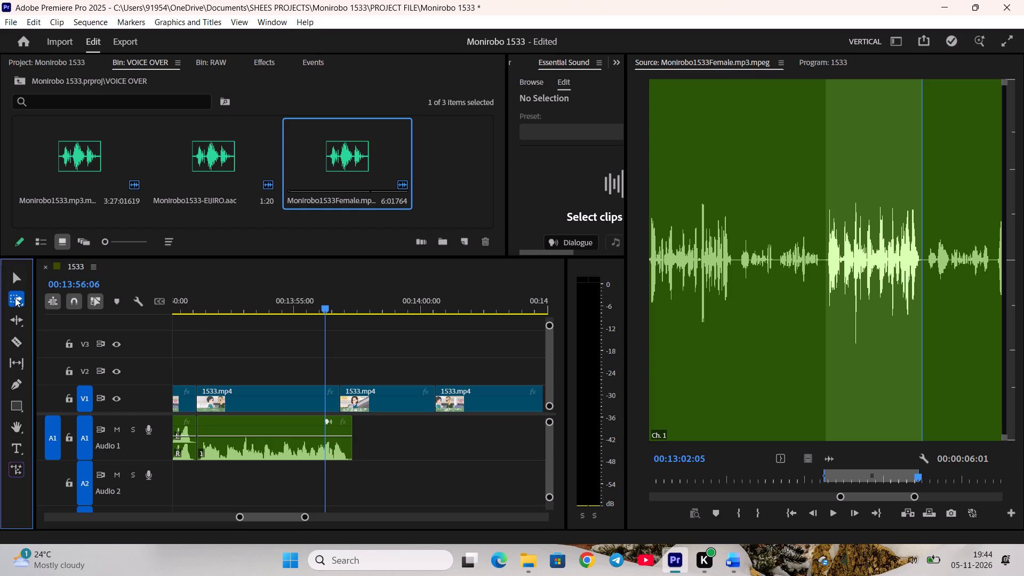
{"action": "left_click_drag", "start_coordinate": [382, 395], "coordinate": [431, 394]}
{"action": "key", "text": "v"}
{"action": "left_click", "coordinate": [385, 348]}
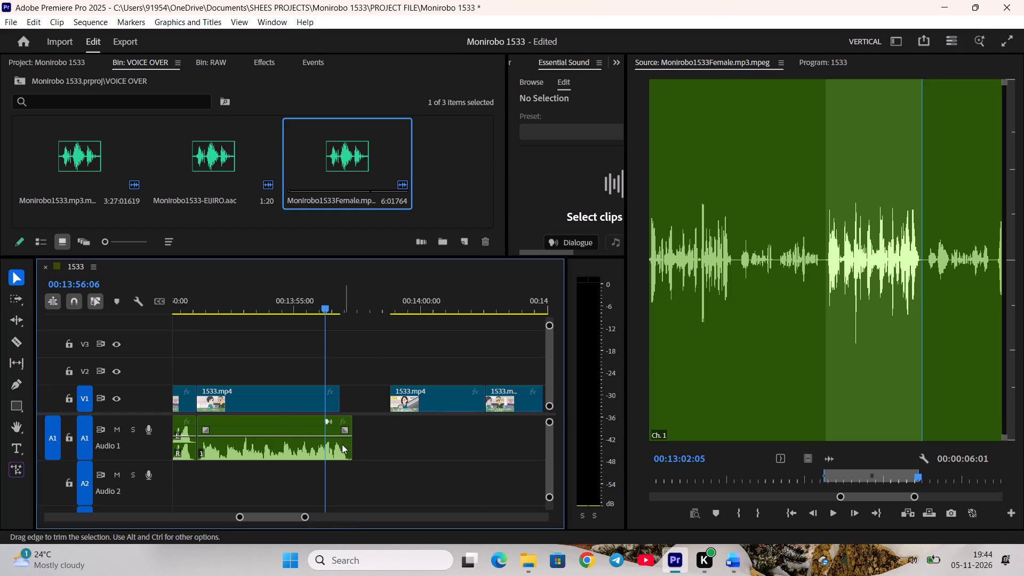
Set the speed/duration of the mother-in-law's V1 shot to 00:00:06:04 and play back its end.
{"action": "right_click", "coordinate": [292, 409]}
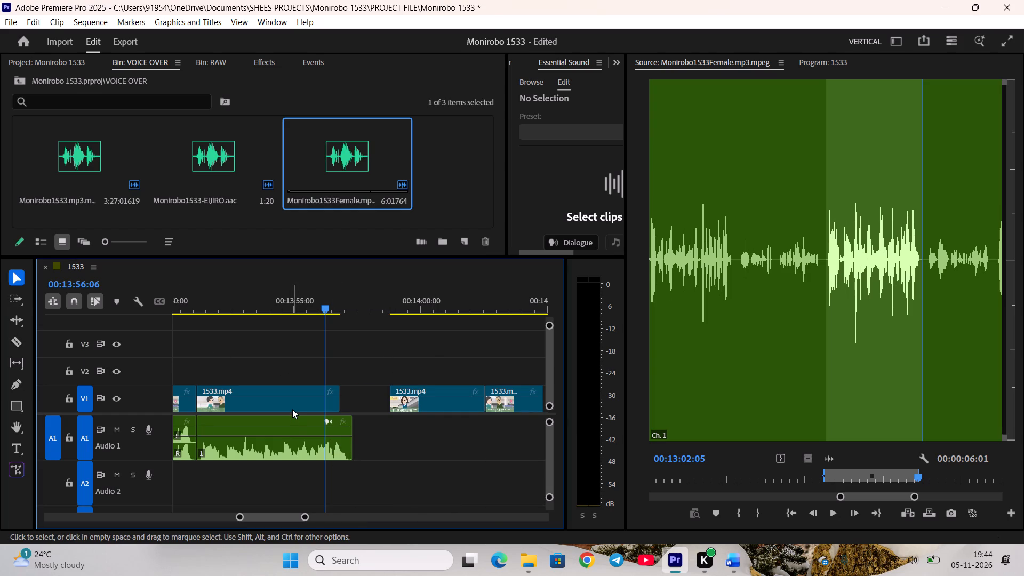
{"action": "left_click", "coordinate": [351, 388]}
{"action": "left_click", "coordinate": [497, 242]}
{"action": "left_click", "coordinate": [504, 241]}
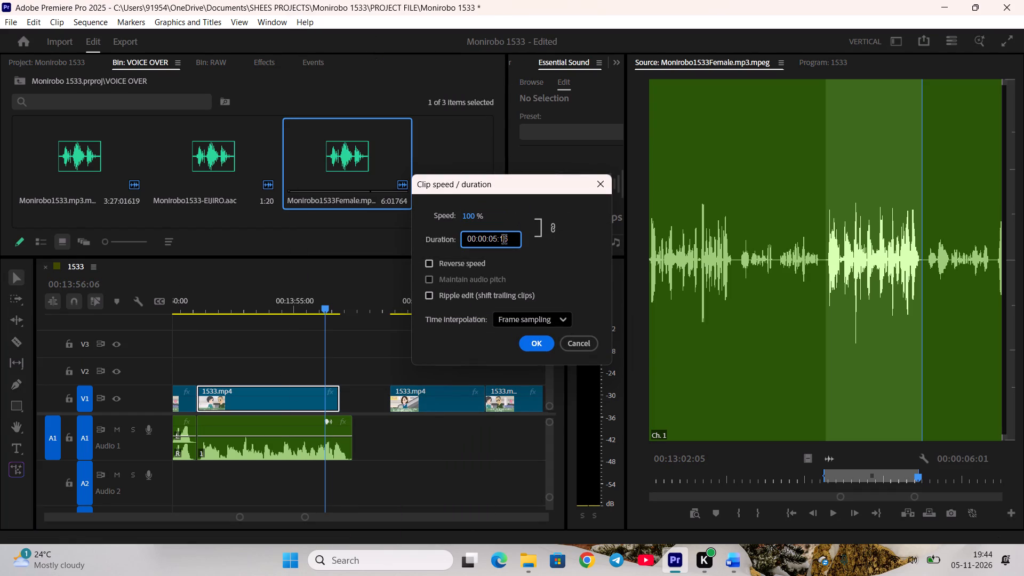
{"action": "left_click", "coordinate": [508, 238]}
{"action": "key", "text": "BackSpace"}
{"action": "key", "text": "BackSpace"}
{"action": "type", "text": "04"}
{"action": "key", "text": "Left"}
{"action": "key", "text": "Left"}
{"action": "key", "text": "Left"}
{"action": "key", "text": "BackSpace"}
{"action": "key", "text": "6"}
{"action": "key", "text": "Return"}
{"action": "key", "text": "space"}
{"action": "key", "text": "space"}
Ripple delete the gap after the mother-in-law's lengthened V1 shot.
{"action": "right_click", "coordinate": [372, 393]}
{"action": "left_click", "coordinate": [383, 397]}
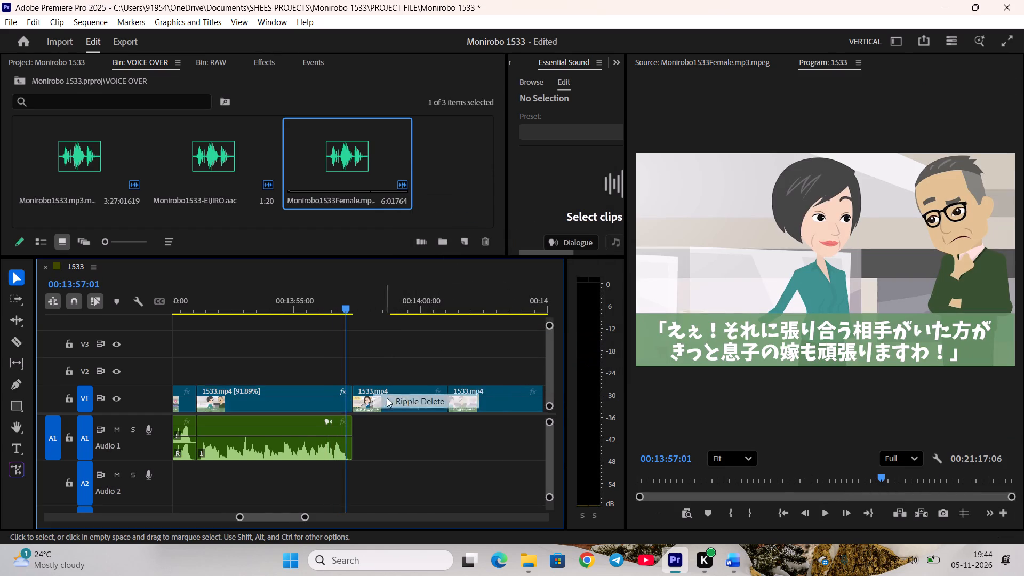
Preview Eriko's next V1 shot and mark the start of her line in the female voice-over at 00:13:02:11.
{"action": "scroll", "coordinate": [389, 404], "scroll_direction": "down", "scroll_amount": 5}
{"action": "key", "text": "space"}
{"action": "left_click_drag", "start_coordinate": [307, 302], "coordinate": [322, 311]}
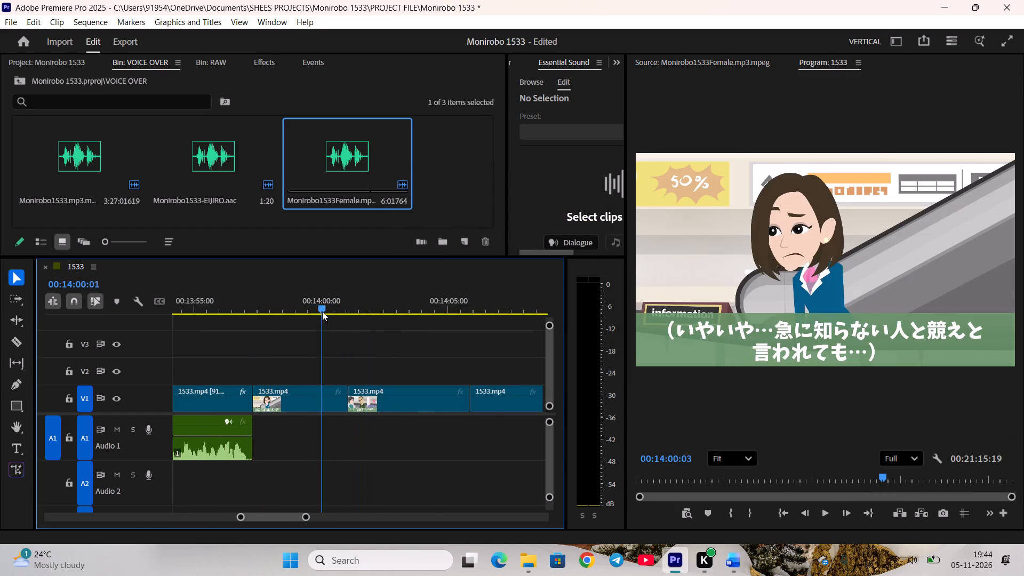
{"action": "left_click_drag", "start_coordinate": [322, 311], "coordinate": [317, 313]}
{"action": "double_click", "coordinate": [345, 164]}
{"action": "key", "text": "space"}
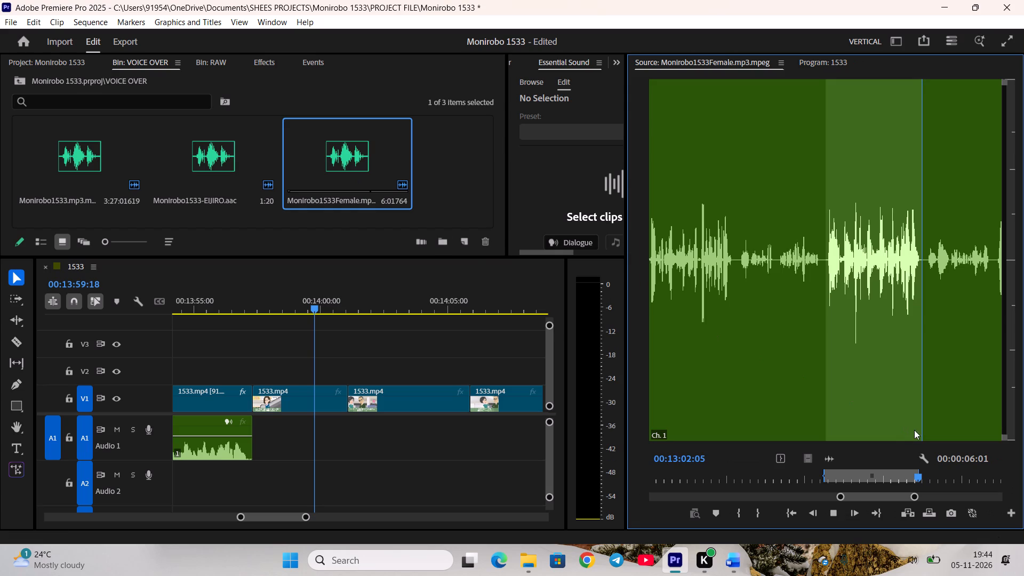
{"action": "key", "text": "space"}
{"action": "scroll", "coordinate": [917, 468], "scroll_direction": "down", "scroll_amount": 4}
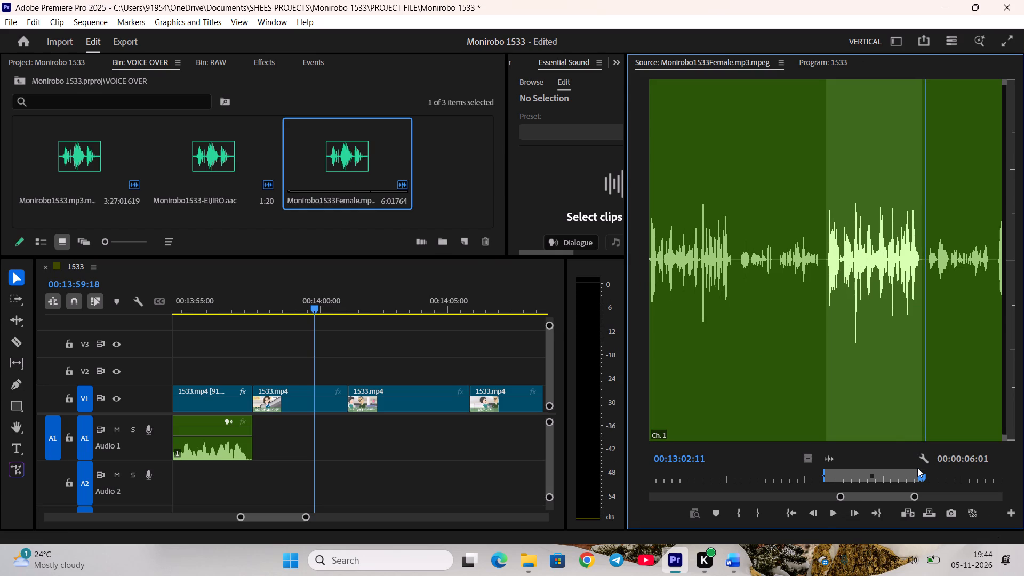
{"action": "key", "text": "i"}
Check Eriko's "No, no... being suddenly told to compete with a stranger" line in the Word script and mark its end at 00:13:06:15.
{"action": "key", "text": "space"}
{"action": "left_click", "coordinate": [731, 564]}
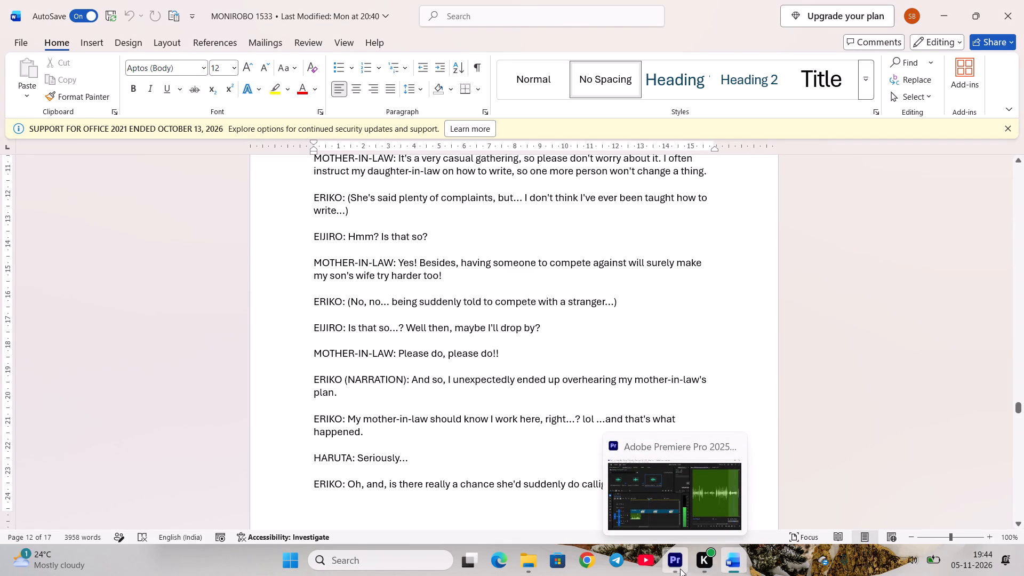
{"action": "key", "text": "space"}
{"action": "scroll", "coordinate": [911, 458], "scroll_direction": "up", "scroll_amount": 4}
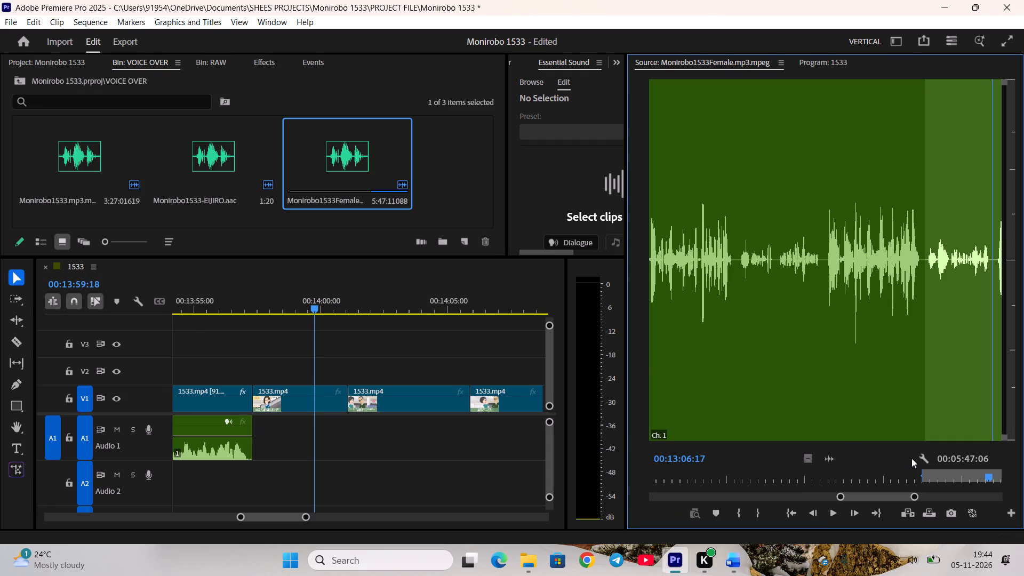
{"action": "scroll", "coordinate": [911, 458], "scroll_direction": "up", "scroll_amount": 2}
{"action": "key", "text": "o"}
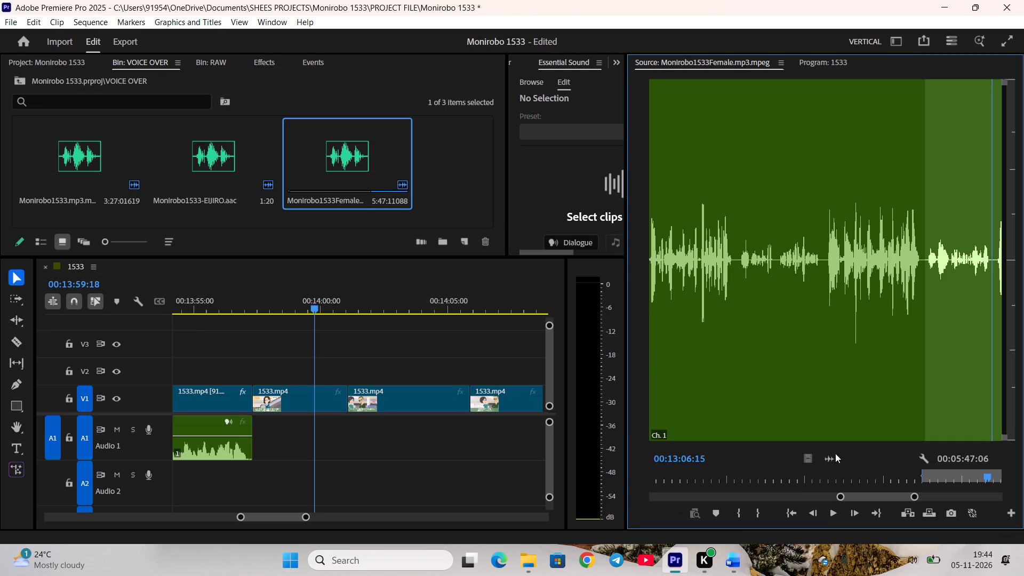
Place Eriko's marked line on Audio 1 directly after the mother-in-law's voice clip, under Eriko's V1 shot.
{"action": "left_click_drag", "start_coordinate": [833, 458], "coordinate": [397, 450]}
{"action": "left_click_drag", "start_coordinate": [433, 450], "coordinate": [411, 448]}
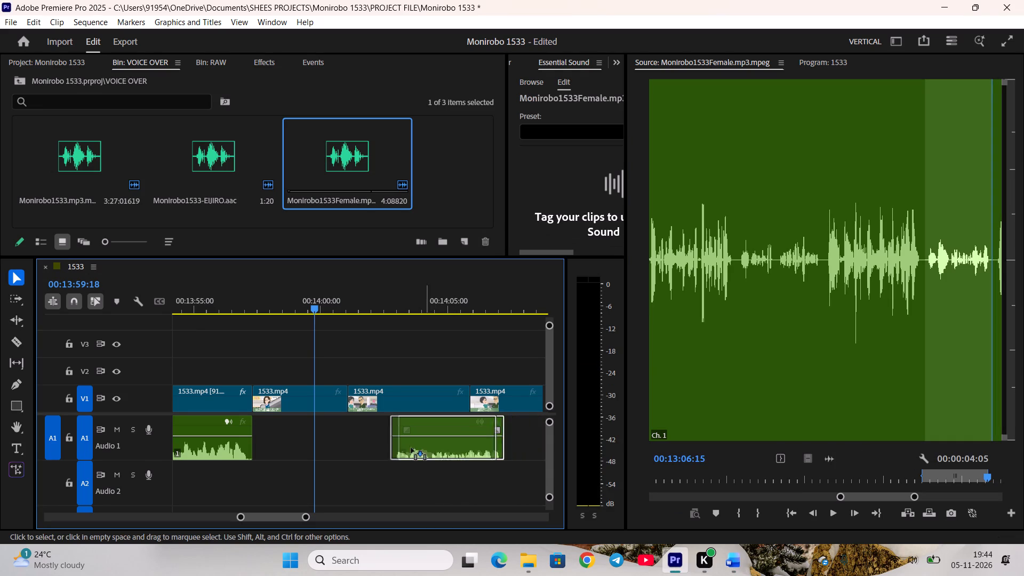
{"action": "left_click_drag", "start_coordinate": [411, 448], "coordinate": [290, 440]}
{"action": "left_click", "coordinate": [370, 470]}
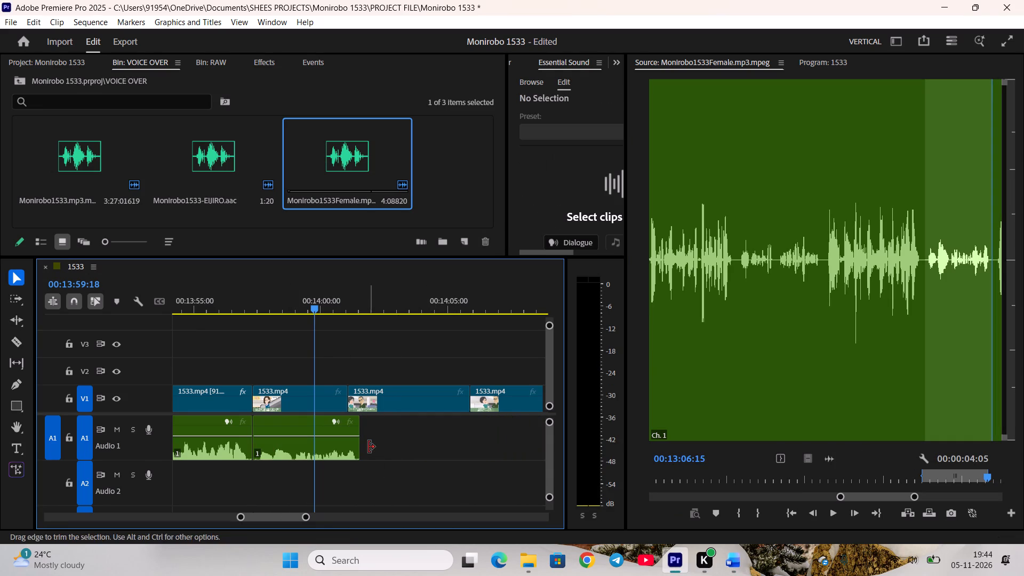
Shift all V1 shots after Eriko's shot forward together, leaving room to lengthen it over her voice clip.
{"action": "left_click", "coordinate": [17, 294]}
{"action": "left_click_drag", "start_coordinate": [412, 391], "coordinate": [440, 390]}
{"action": "key", "text": "v"}
{"action": "left_click", "coordinate": [377, 339]}
Raise the gain of Eriko's new voice clip on Audio 1 by 10 dB and play it back against her shot.
{"action": "left_click", "coordinate": [319, 453]}
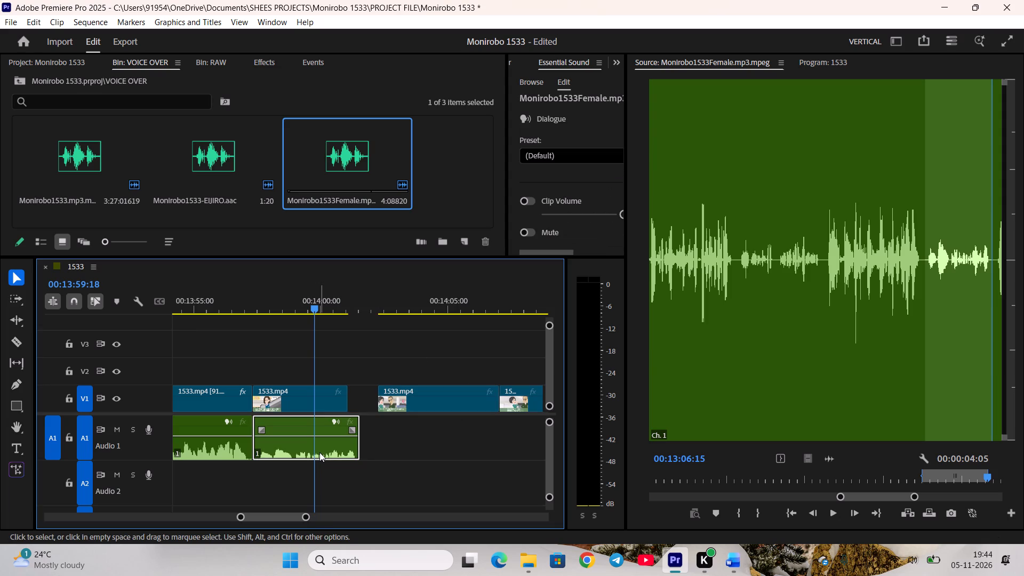
{"action": "key", "text": "g"}
{"action": "type", "text": "10"}
{"action": "key", "text": "Return"}
{"action": "left_click", "coordinate": [363, 466]}
{"action": "key", "text": "space"}
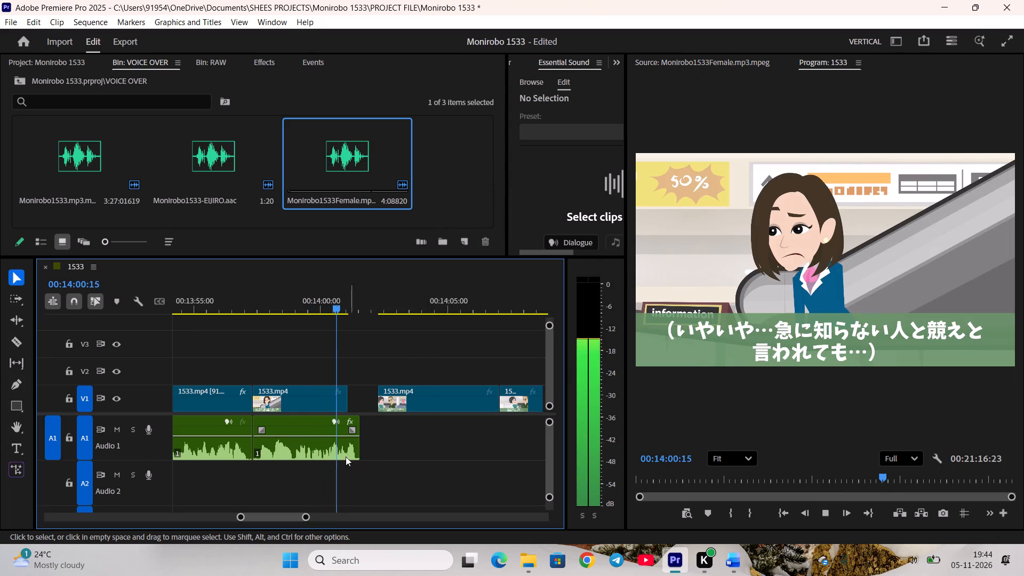
{"action": "key", "text": "space"}
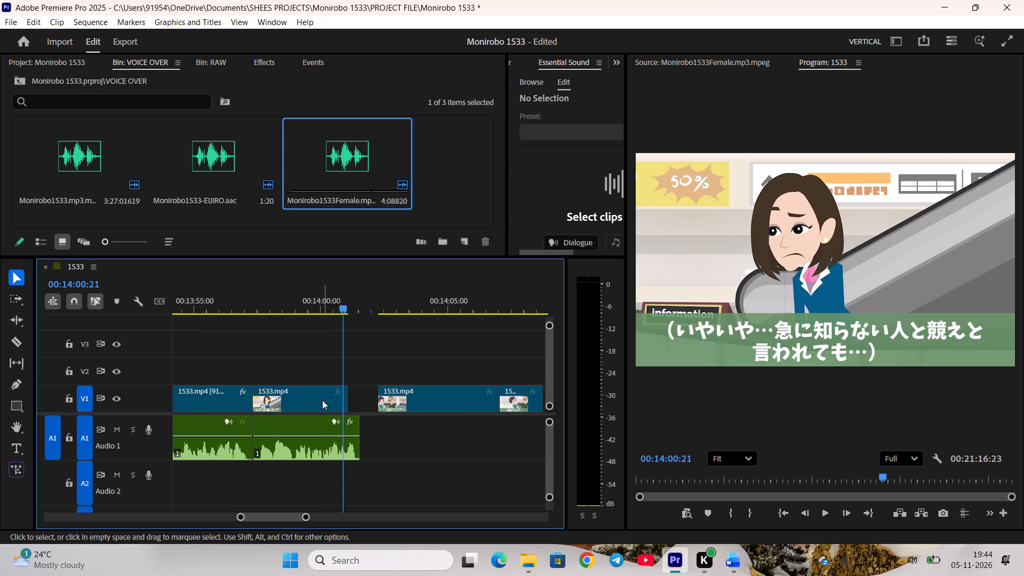
Set the speed/duration of Eriko's V1 shot to 00:00:04:05 and play back its end.
{"action": "right_click", "coordinate": [322, 399]}
{"action": "left_click", "coordinate": [352, 388]}
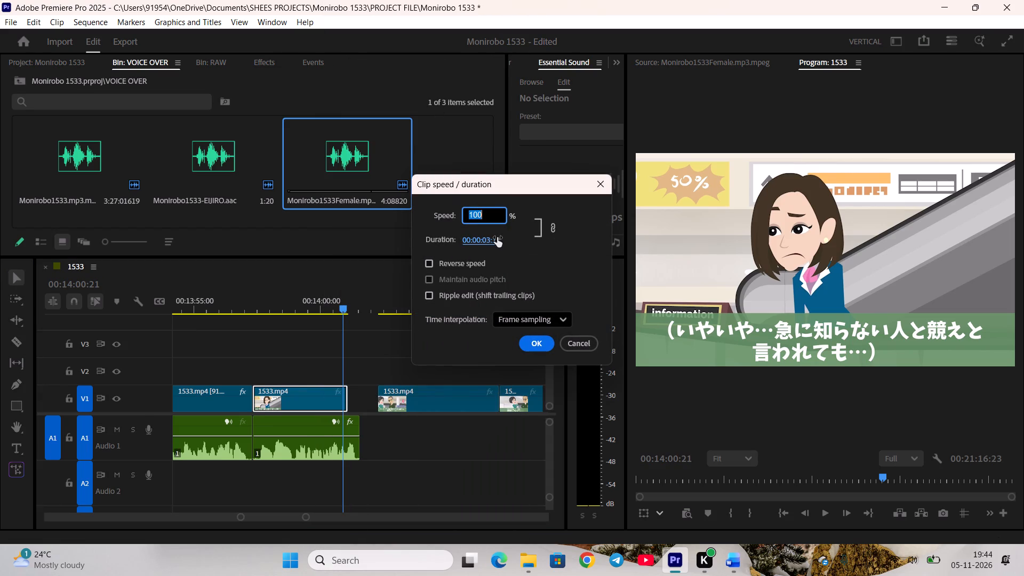
{"action": "left_click", "coordinate": [497, 237]}
{"action": "left_click", "coordinate": [513, 239]}
{"action": "key", "text": "BackSpace"}
{"action": "key", "text": "BackSpace"}
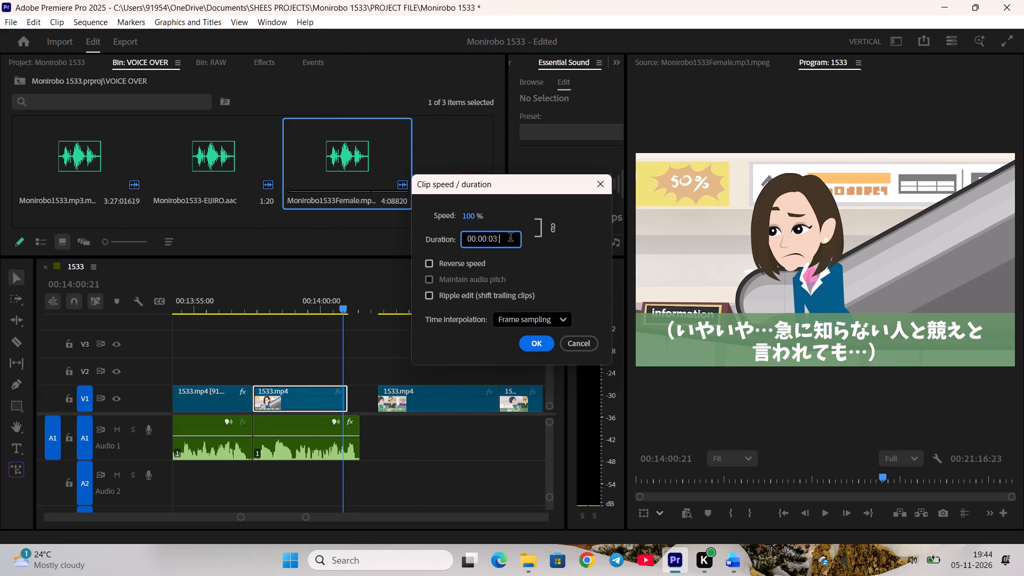
{"action": "type", "text": "05"}
{"action": "key", "text": "Left"}
{"action": "key", "text": "Left"}
{"action": "key", "text": "Left"}
{"action": "key", "text": "BackSpace"}
{"action": "key", "text": "4"}
{"action": "key", "text": "Return"}
{"action": "key", "text": "space"}
{"action": "key", "text": "space"}
Ripple delete the gap after Eriko's lengthened V1 shot.
{"action": "right_click", "coordinate": [367, 395]}
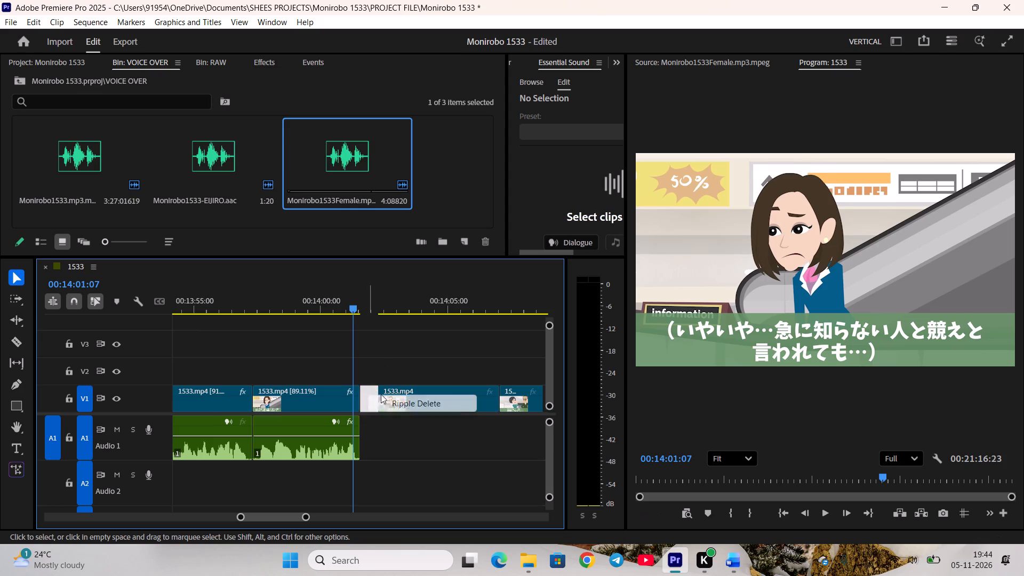
{"action": "left_click", "coordinate": [383, 394]}
{"action": "scroll", "coordinate": [387, 396], "scroll_direction": "down", "scroll_amount": 6}
{"action": "right_click", "coordinate": [249, 401]}
{"action": "left_click", "coordinate": [271, 409]}
Play and scrub through Eijiro's V1 shot following Eriko's voice clip, and save the project.
{"action": "scroll", "coordinate": [276, 409], "scroll_direction": "down", "scroll_amount": 3}
{"action": "key", "text": "space"}
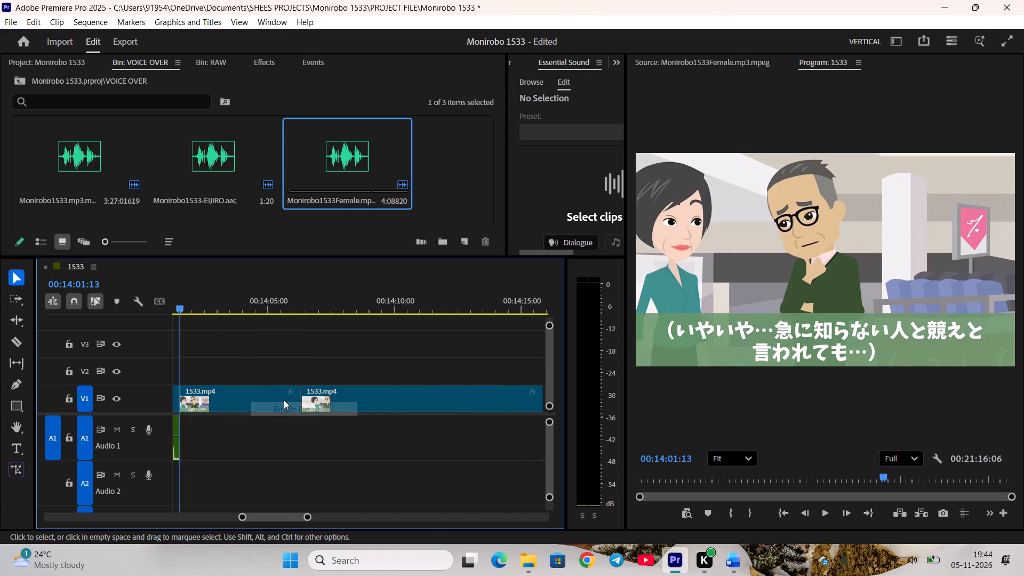
{"action": "key", "text": "space"}
{"action": "scroll", "coordinate": [382, 311], "scroll_direction": "up", "scroll_amount": 3}
{"action": "left_click_drag", "start_coordinate": [285, 294], "coordinate": [287, 299]}
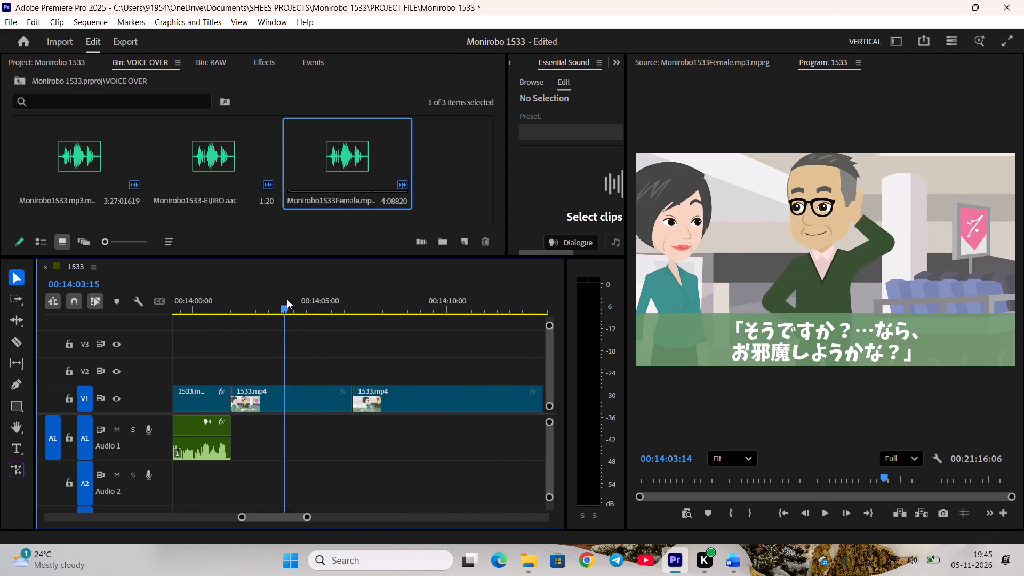
{"action": "left_click_drag", "start_coordinate": [287, 299], "coordinate": [342, 336]}
{"action": "key", "text": "ctrl+s"}
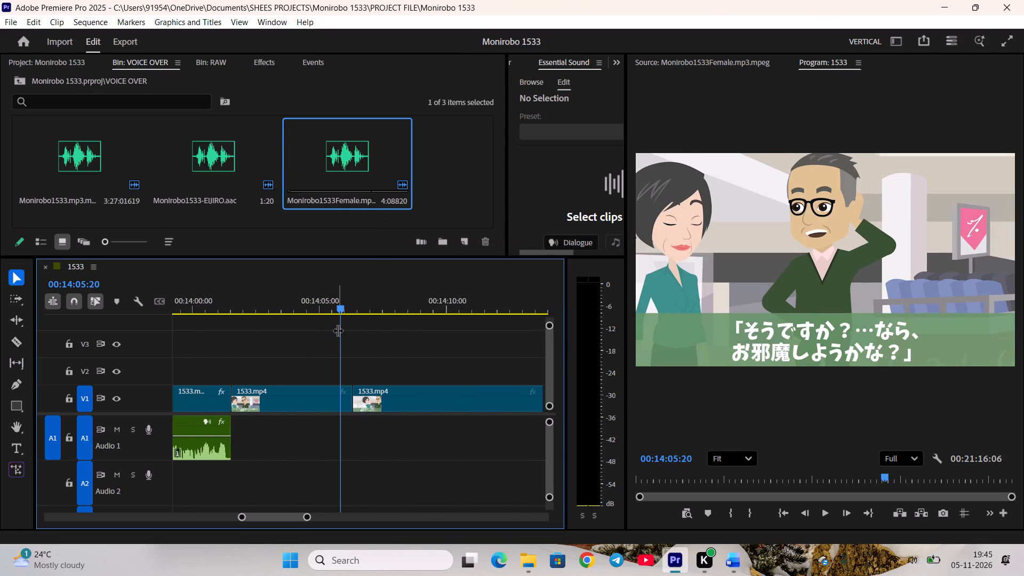
Mark Eijiro's "Is that so...? Well then, maybe I'll drop by?" in Monirobo1533-EIJIRO.aac, ending at 00:00:57:02, and place it on Audio 1 under his shot's start.
{"action": "double_click", "coordinate": [194, 154]}
{"action": "key", "text": "space"}
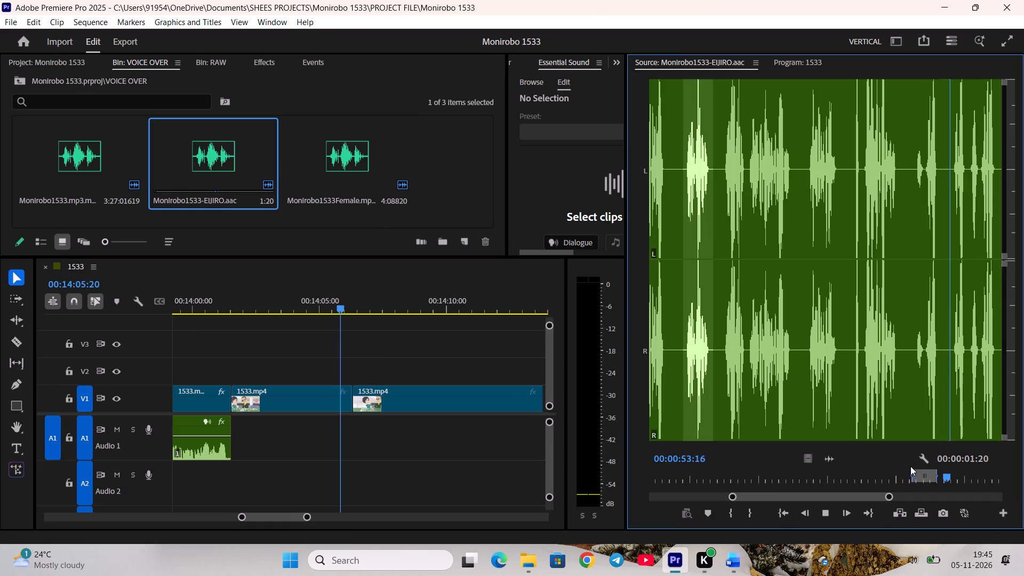
{"action": "key", "text": "space"}
{"action": "scroll", "coordinate": [910, 466], "scroll_direction": "down", "scroll_amount": 3}
{"action": "key", "text": "i"}
{"action": "key", "text": "space"}
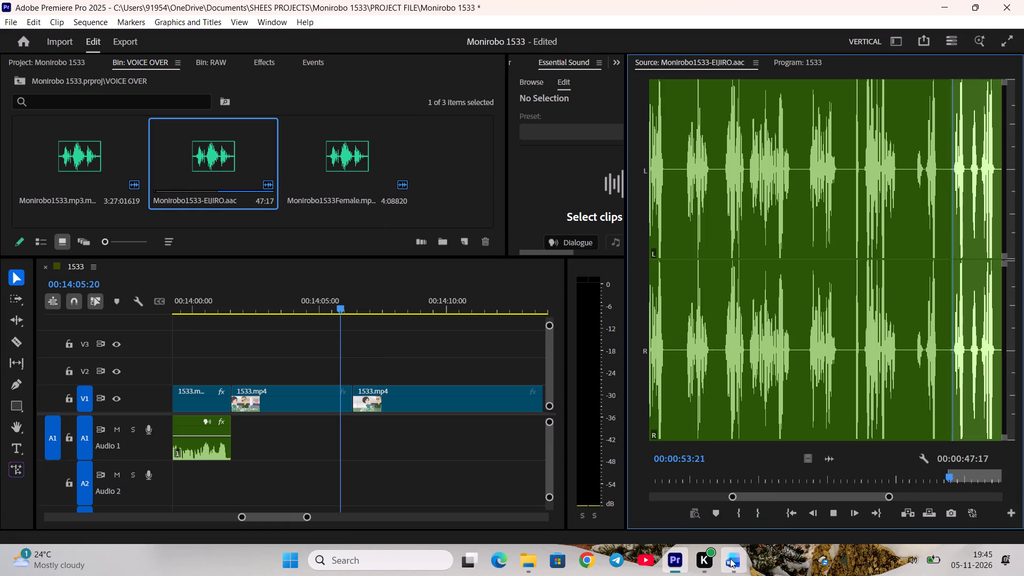
{"action": "left_click", "coordinate": [730, 558]}
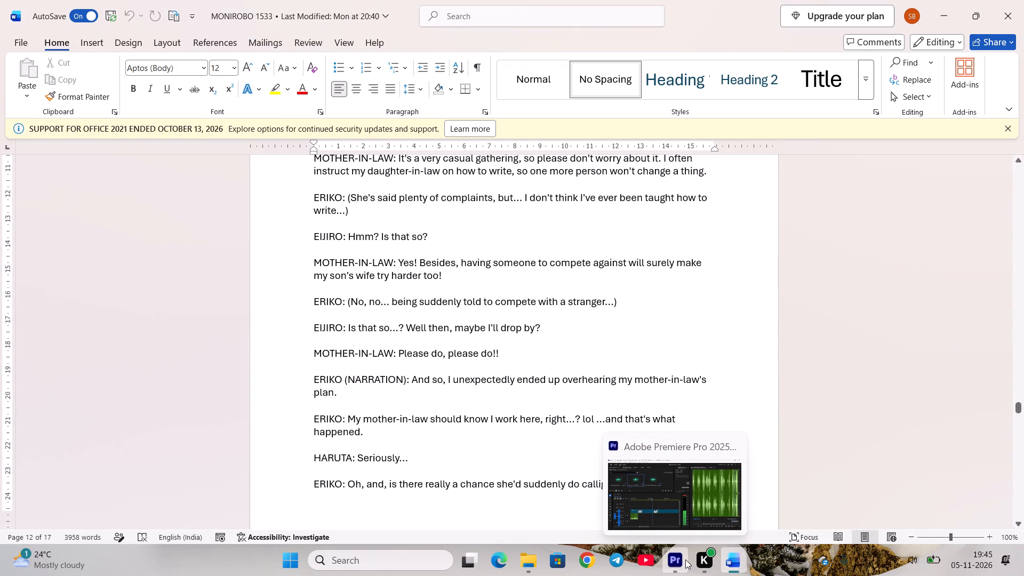
{"action": "key", "text": "space"}
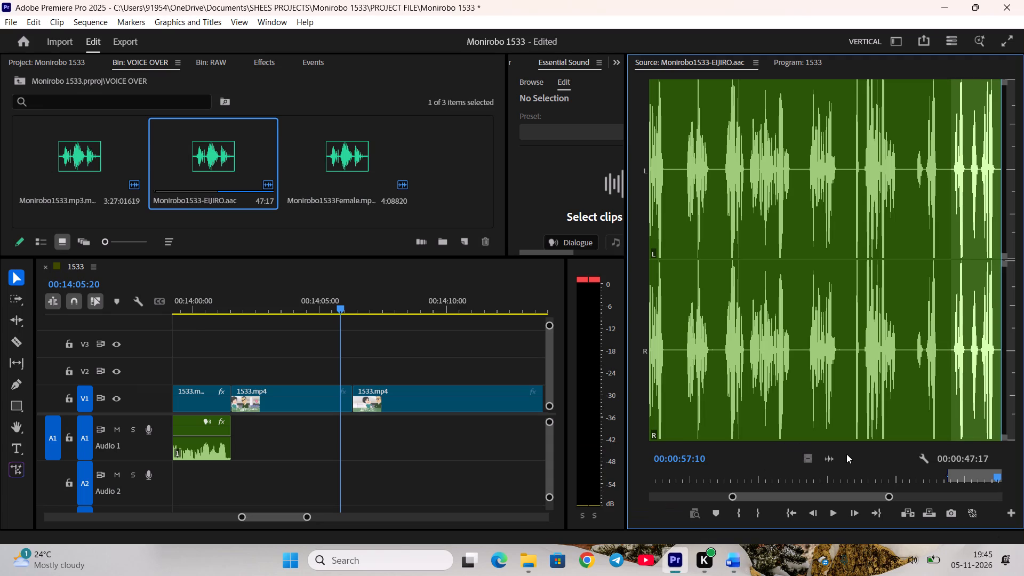
{"action": "scroll", "coordinate": [846, 454], "scroll_direction": "up", "scroll_amount": 9}
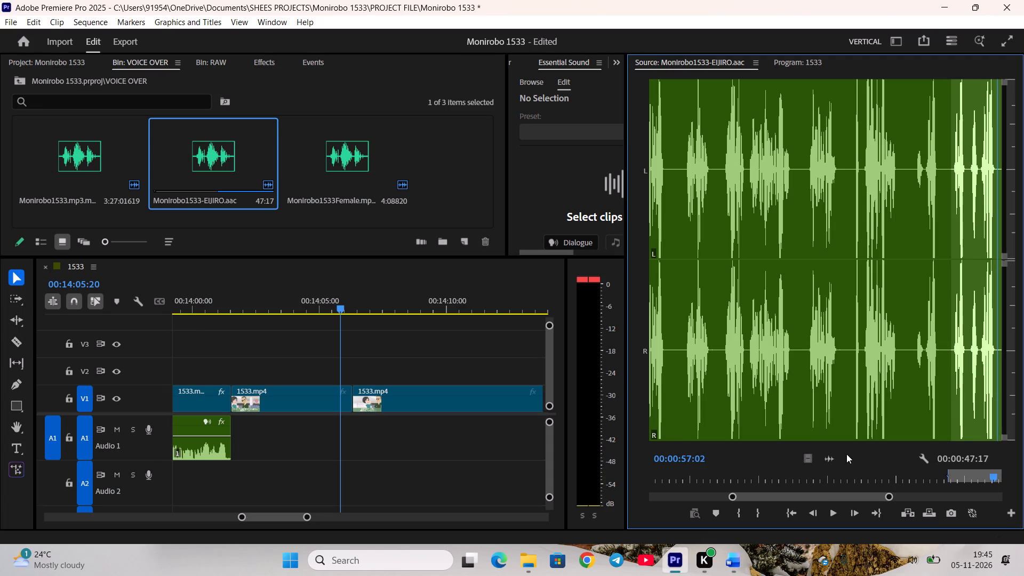
{"action": "key", "text": "o"}
{"action": "left_click_drag", "start_coordinate": [828, 459], "coordinate": [238, 449]}
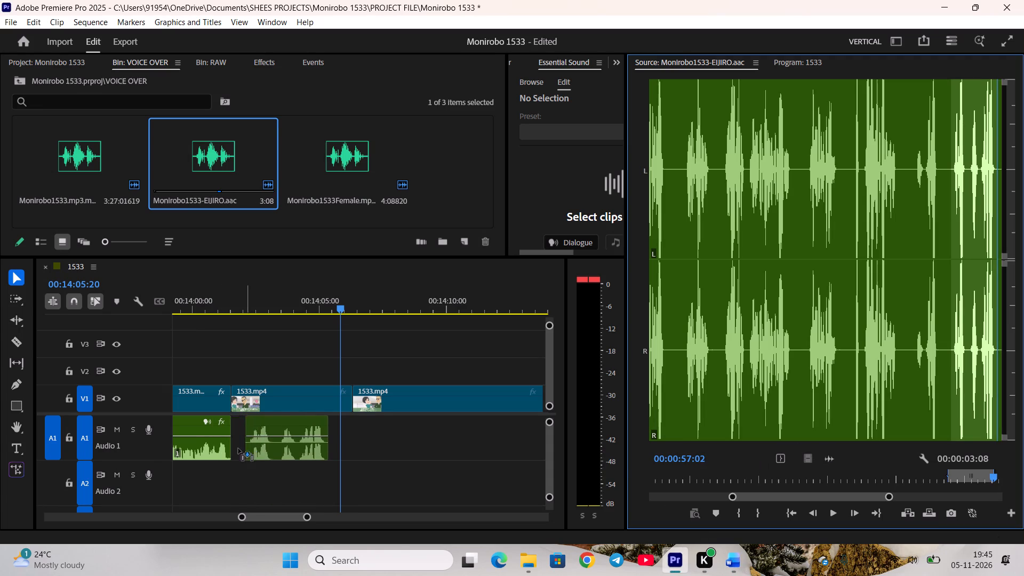
{"action": "left_click_drag", "start_coordinate": [238, 449], "coordinate": [234, 447]}
Play Eijiro's new clip, split his V1 shot at 00:14:03:13 and move the second part back to start at 00:14:02:18.
{"action": "left_click", "coordinate": [237, 301]}
{"action": "key", "text": "space"}
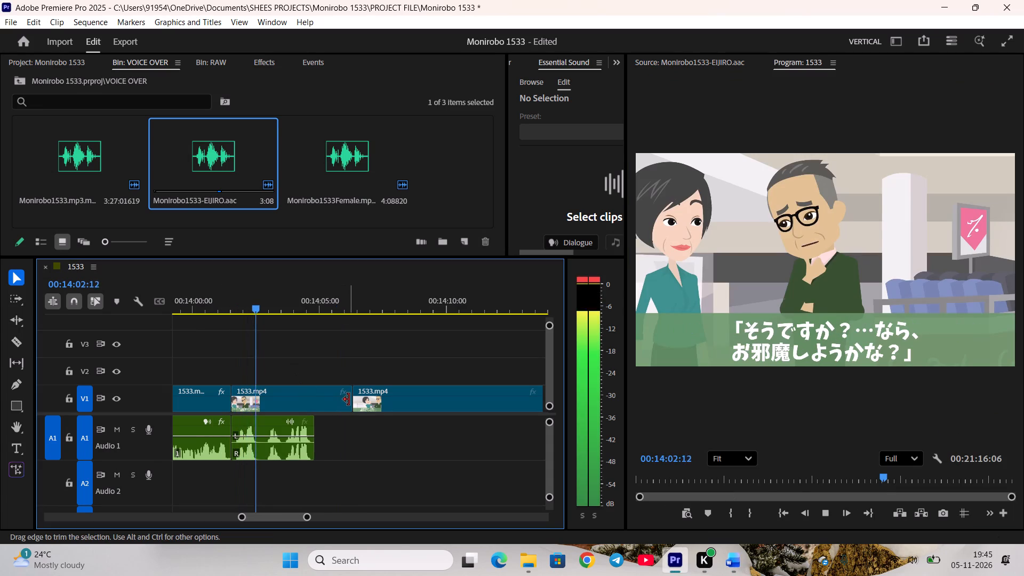
{"action": "key", "text": "space"}
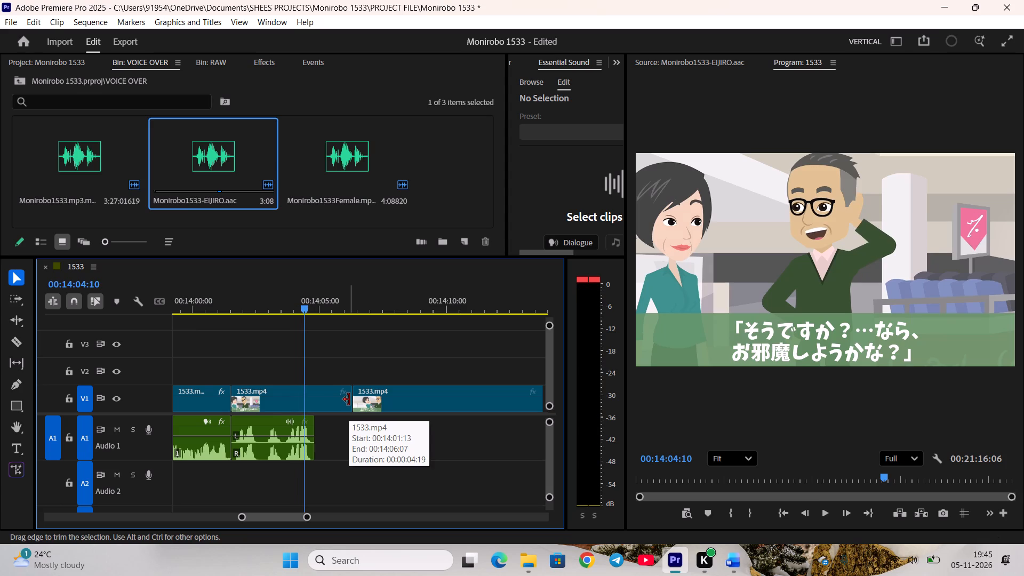
{"action": "left_click_drag", "start_coordinate": [299, 307], "coordinate": [284, 310]}
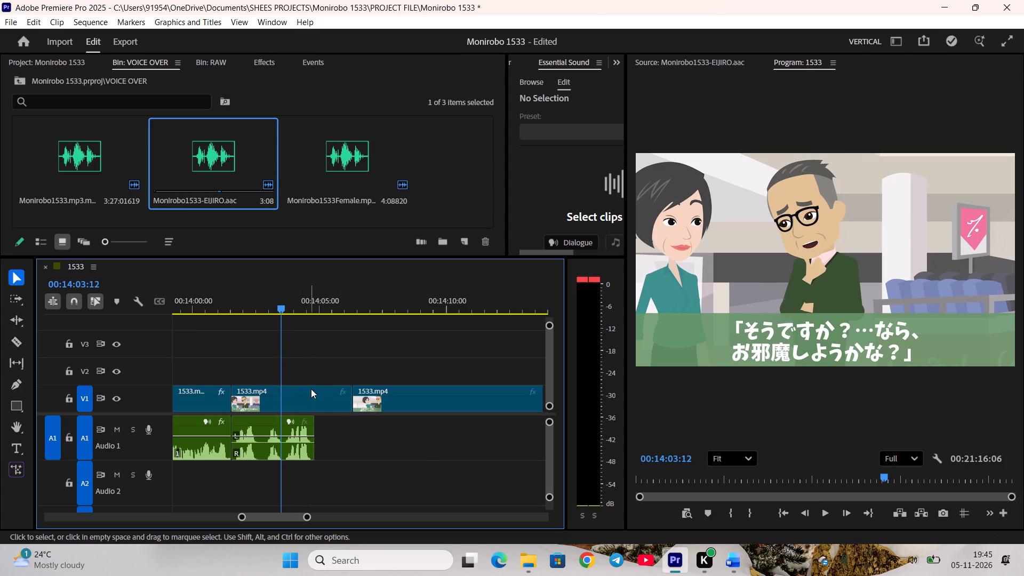
{"action": "left_click", "coordinate": [307, 402]}
{"action": "scroll", "coordinate": [659, 477], "scroll_direction": "down", "scroll_amount": 2}
{"action": "scroll", "coordinate": [659, 477], "scroll_direction": "up", "scroll_amount": 1}
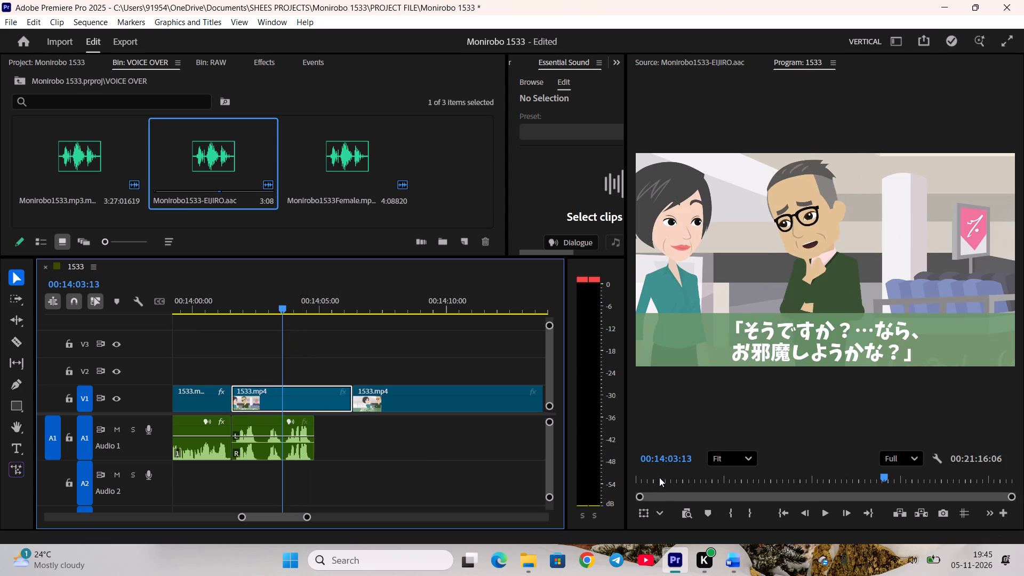
{"action": "key", "text": "c"}
{"action": "left_click", "coordinate": [268, 307]}
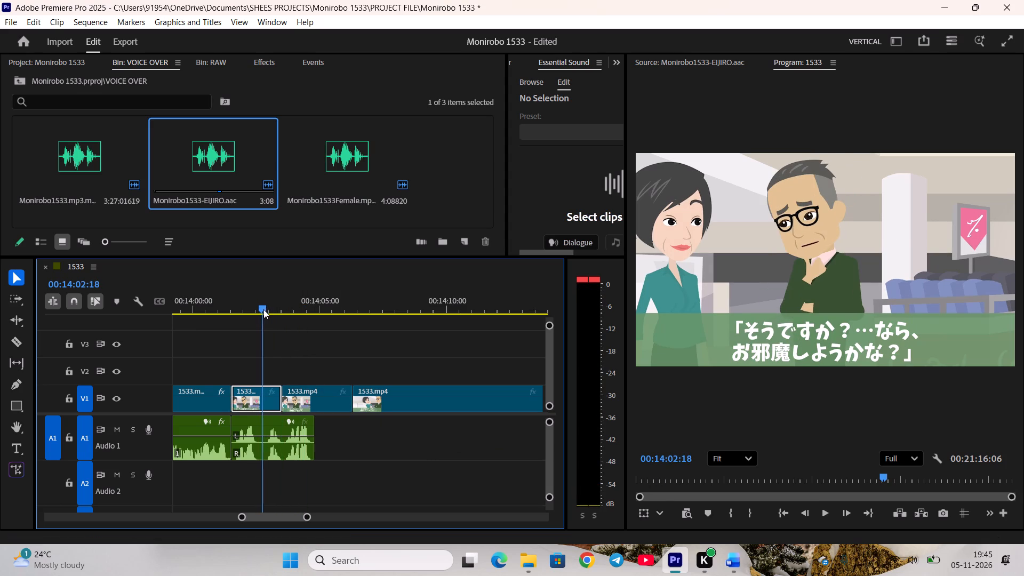
{"action": "left_click_drag", "start_coordinate": [298, 397], "coordinate": [285, 399]}
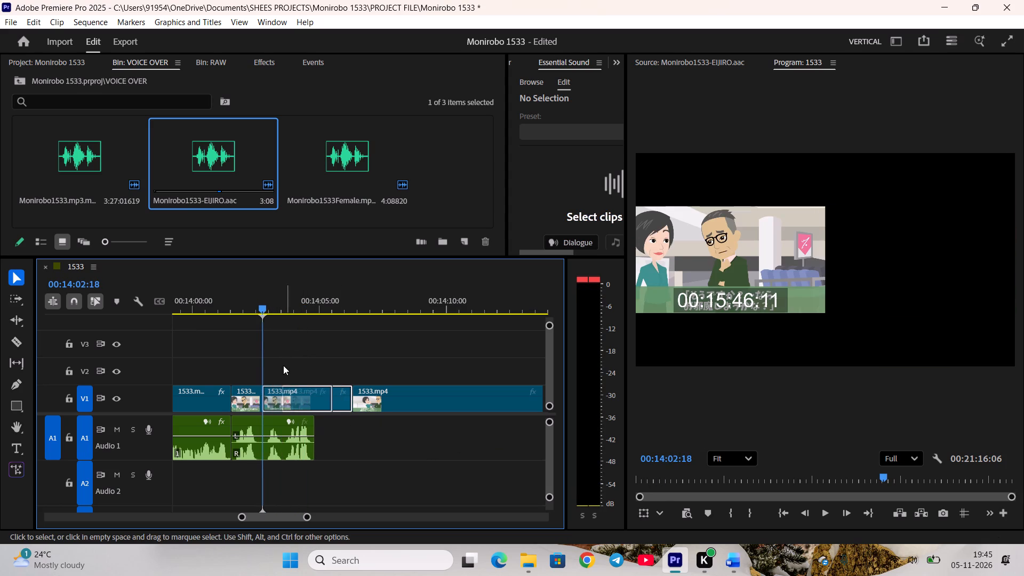
{"action": "left_click", "coordinate": [283, 364]}
Play the shortened shot, trim its end to the end of Eijiro's voice clip, and ripple delete the gap after it.
{"action": "key", "text": "space"}
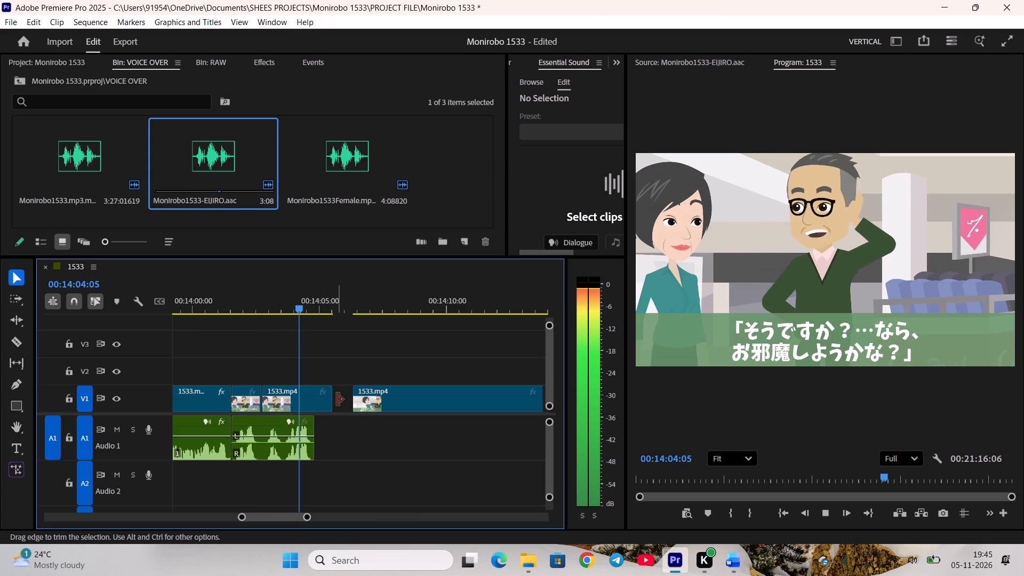
{"action": "key", "text": "space"}
{"action": "left_click_drag", "start_coordinate": [337, 399], "coordinate": [320, 401]}
{"action": "right_click", "coordinate": [336, 394]}
{"action": "left_click", "coordinate": [358, 398]}
Split the V1 clip at 00:14:06:19, where the mother-in-law's "Please do" shot ends.
{"action": "scroll", "coordinate": [358, 420], "scroll_direction": "down", "scroll_amount": 2}
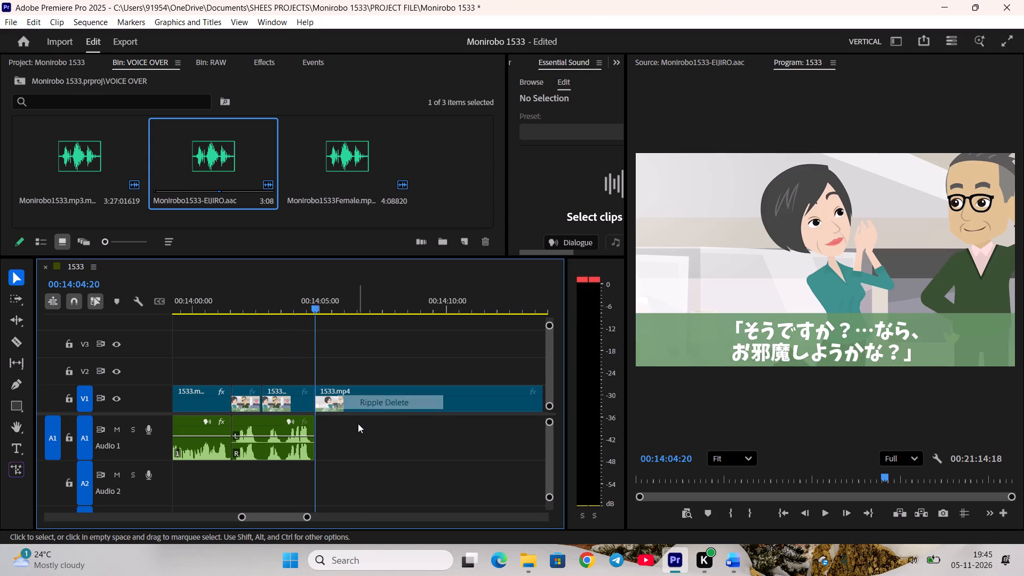
{"action": "scroll", "coordinate": [358, 423], "scroll_direction": "down", "scroll_amount": 3}
{"action": "key", "text": "space"}
{"action": "left_click_drag", "start_coordinate": [270, 300], "coordinate": [289, 313]}
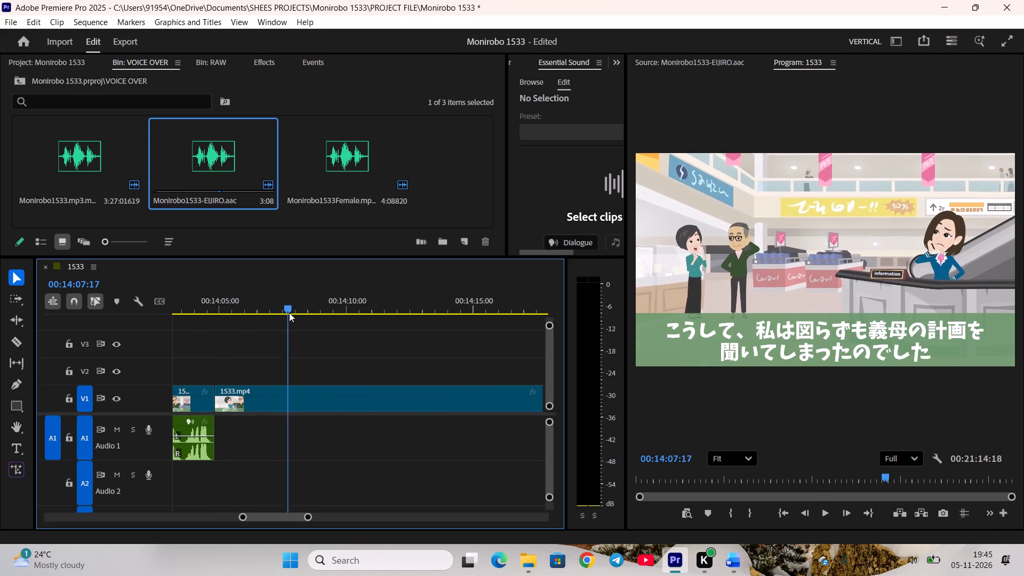
{"action": "left_click_drag", "start_coordinate": [289, 313], "coordinate": [268, 316]}
{"action": "scroll", "coordinate": [793, 468], "scroll_direction": "up", "scroll_amount": 1}
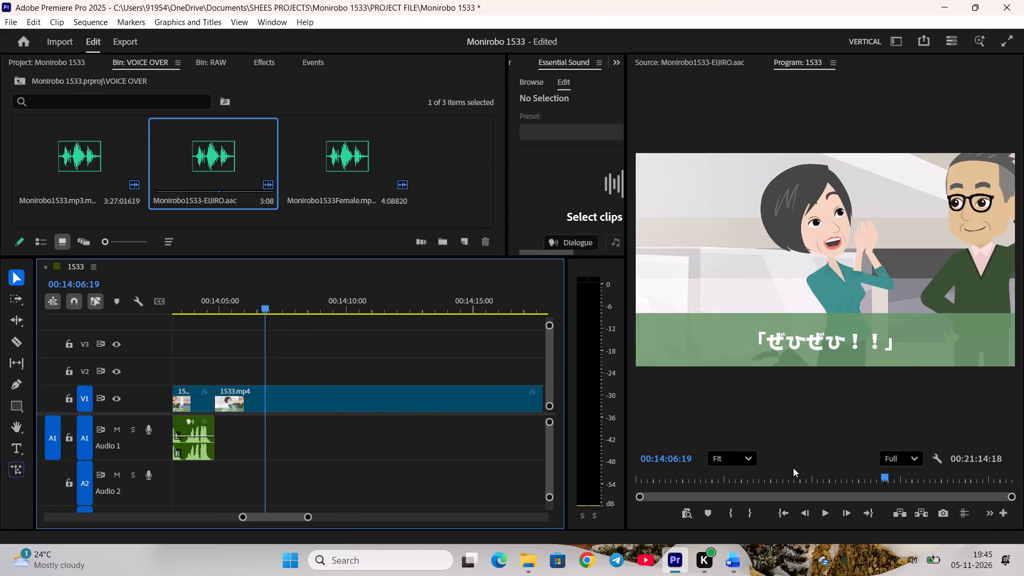
{"action": "key", "text": "c"}
{"action": "key", "text": "space"}
{"action": "left_click", "coordinate": [258, 303]}
Mark the mother-in-law's "Please do, please do!!" in Monirobo1533Female.mp3.mpeg, ending at 00:13:09:01, and place it on Audio 1 right after Eijiro's clip.
{"action": "double_click", "coordinate": [316, 140]}
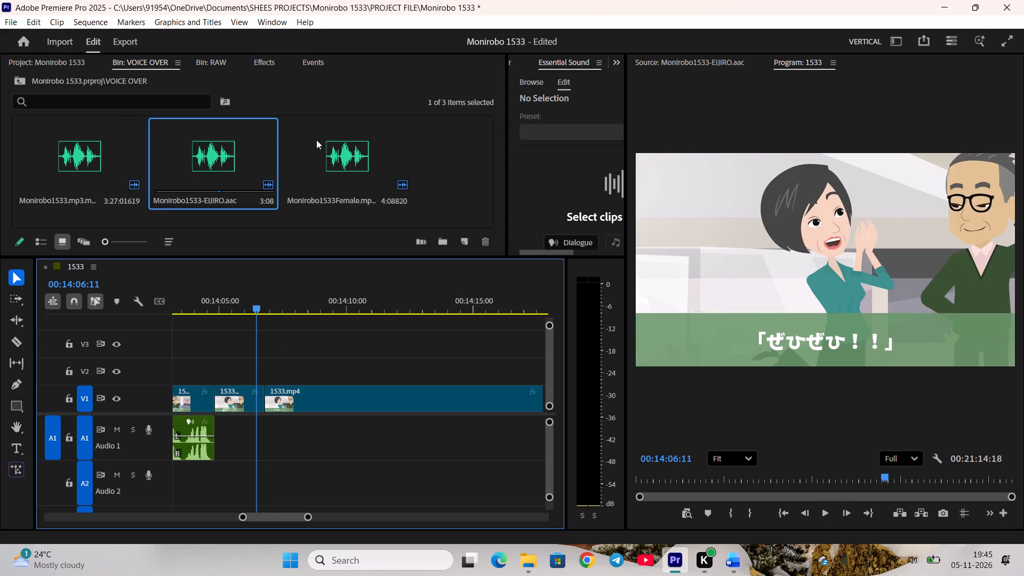
{"action": "key", "text": "space"}
{"action": "key", "text": "space"}
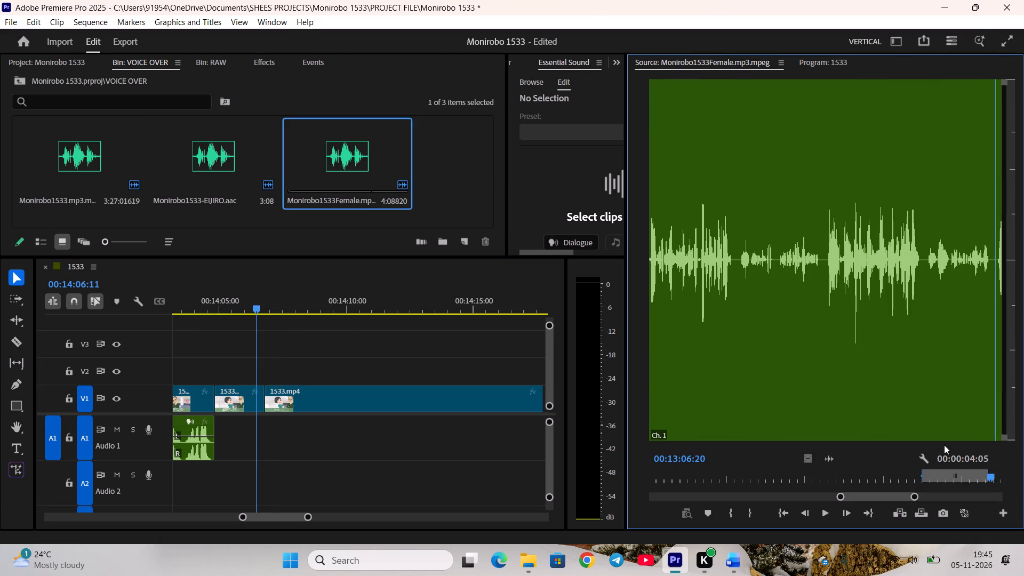
{"action": "key", "text": "i"}
{"action": "key", "text": "space"}
{"action": "key", "text": "space"}
{"action": "key", "text": "space"}
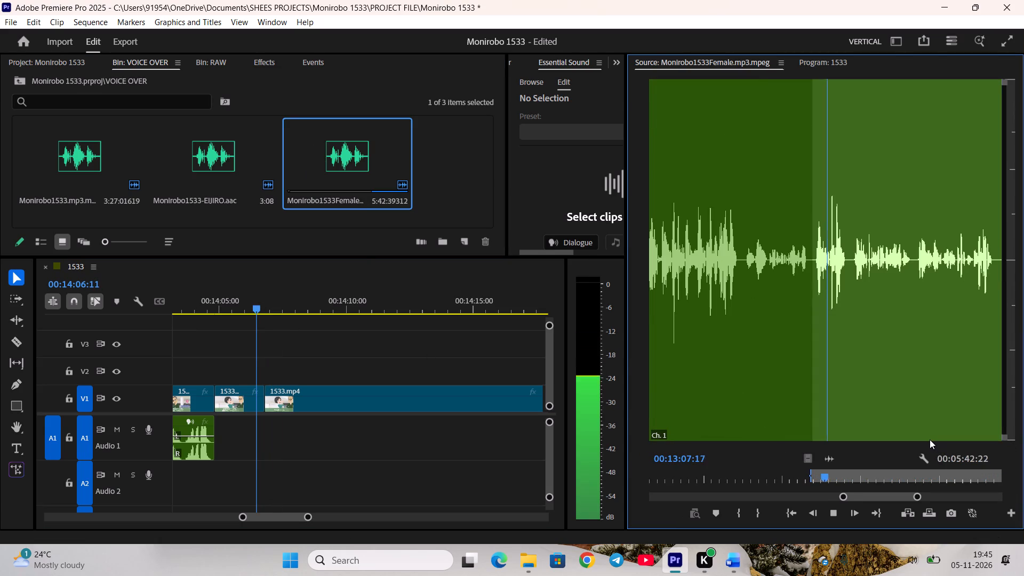
{"action": "key", "text": "space"}
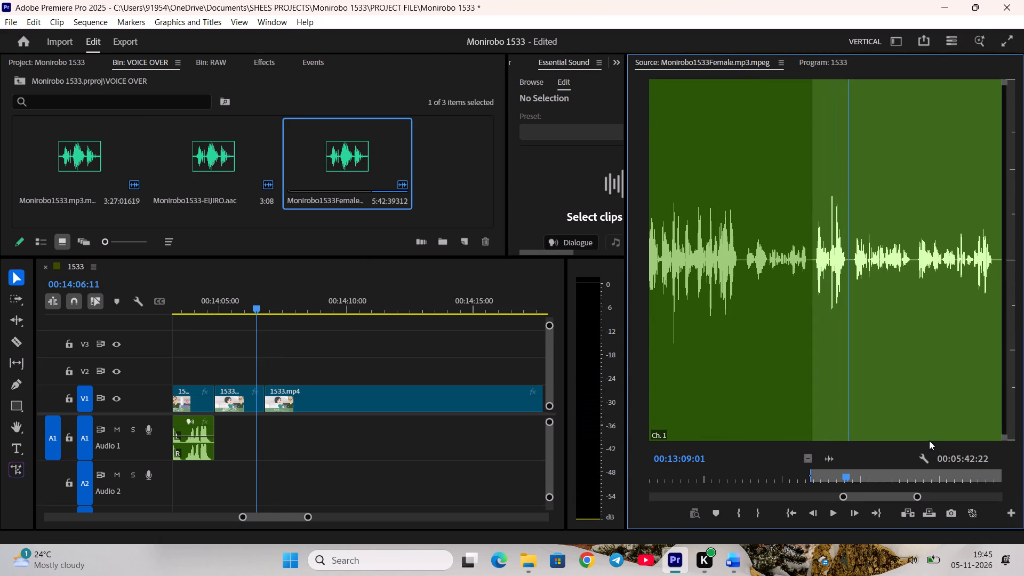
{"action": "key", "text": "o"}
{"action": "left_click_drag", "start_coordinate": [831, 458], "coordinate": [214, 431]}
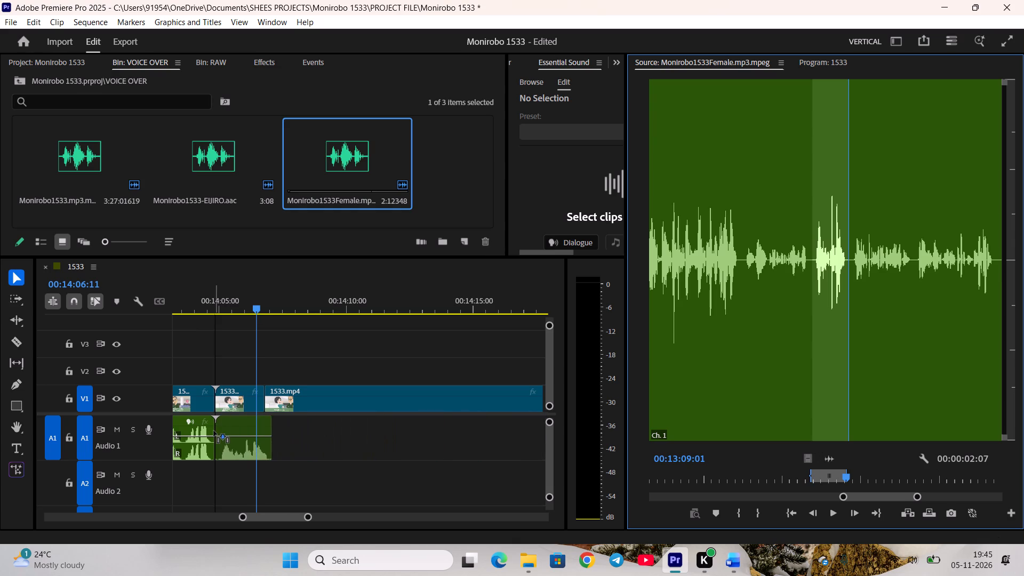
{"action": "left_click_drag", "start_coordinate": [214, 431], "coordinate": [212, 431]}
Shift all V1 shots after the mother-in-law's shot forward together by about 3 seconds.
{"action": "left_click", "coordinate": [6, 295]}
{"action": "left_click", "coordinate": [12, 295]}
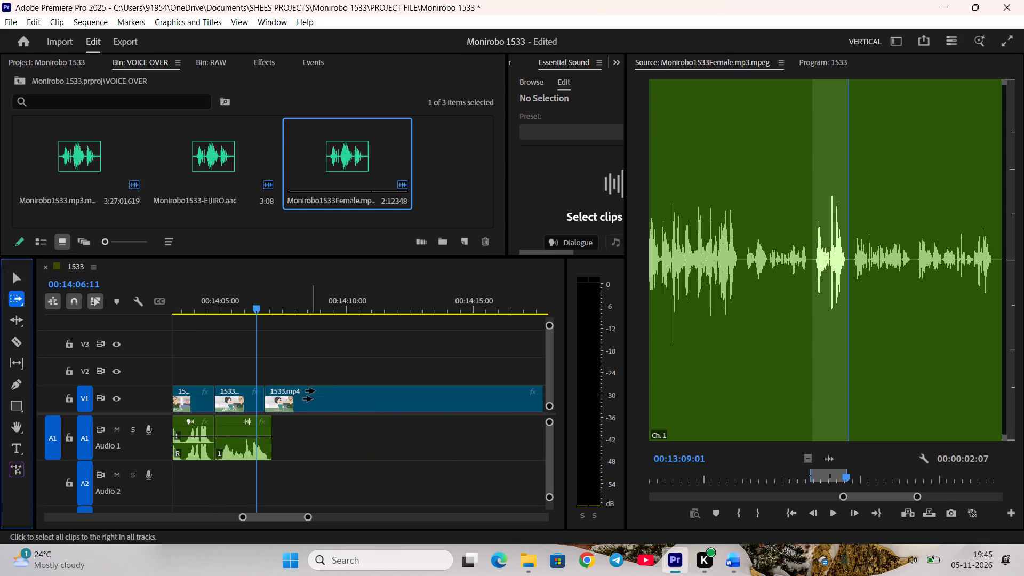
{"action": "left_click_drag", "start_coordinate": [348, 403], "coordinate": [423, 400]}
{"action": "key", "text": "v"}
{"action": "left_click", "coordinate": [324, 348]}
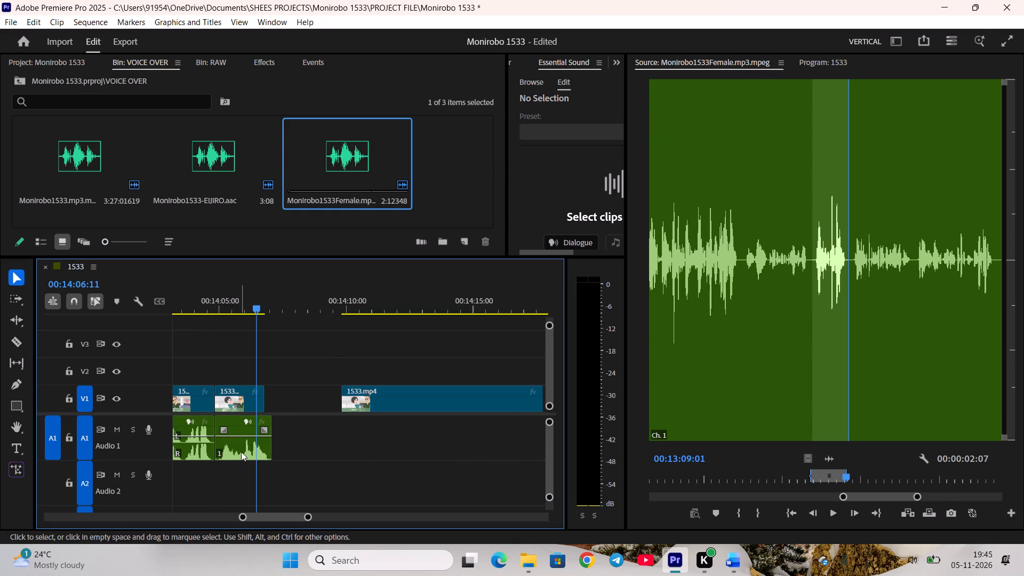
Set the speed/duration of the mother-in-law's V1 shot to 00:00:02:06 and play back its end.
{"action": "right_click", "coordinate": [236, 393]}
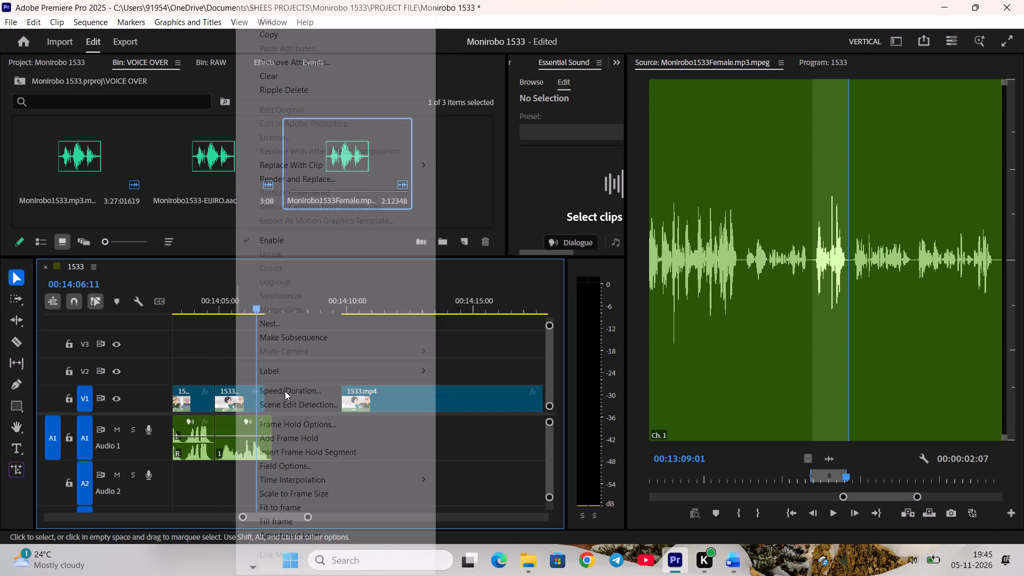
{"action": "left_click", "coordinate": [287, 389]}
{"action": "left_click", "coordinate": [490, 241]}
{"action": "left_click", "coordinate": [511, 238]}
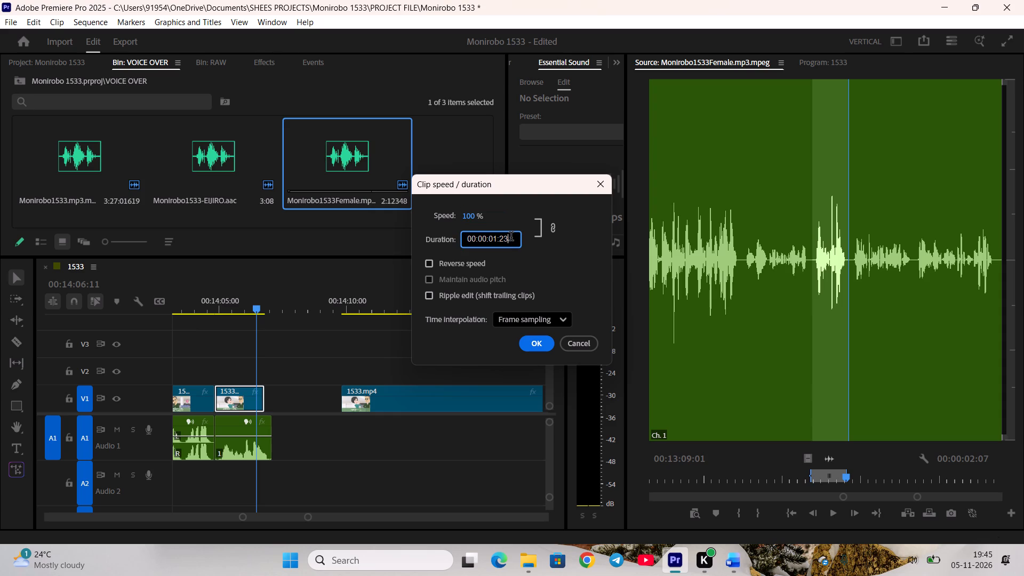
{"action": "key", "text": "BackSpace"}
{"action": "key", "text": "BackSpace"}
{"action": "key", "text": "0"}
{"action": "key", "text": "6"}
{"action": "key", "text": "Left"}
{"action": "key", "text": "Left"}
{"action": "key", "text": "Left"}
{"action": "key", "text": "BackSpace"}
{"action": "key", "text": "2"}
{"action": "key", "text": "Return"}
{"action": "key", "text": "space"}
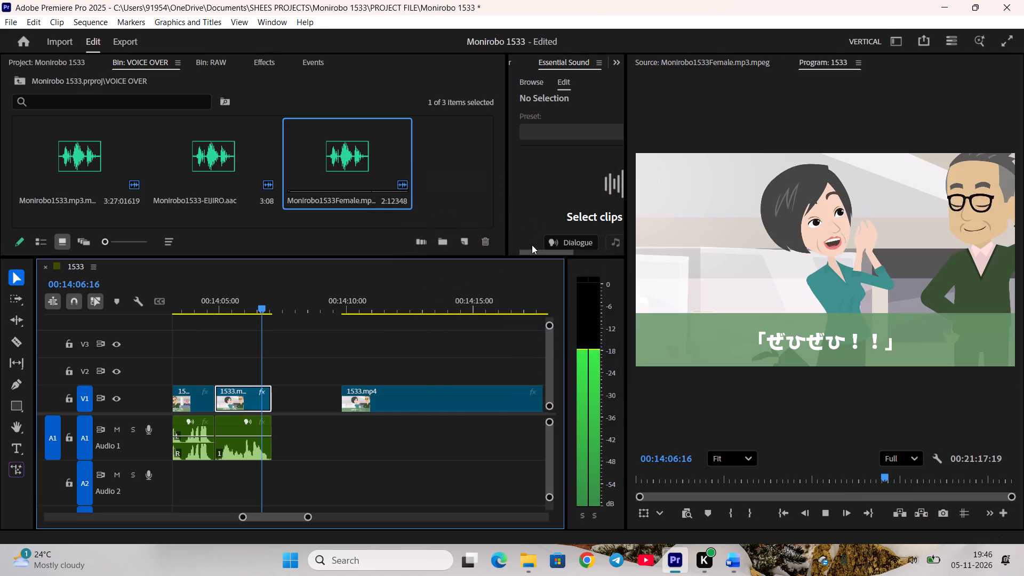
{"action": "key", "text": "space"}
Ripple delete the gap after the mother-in-law's lengthened V1 shot and play across the join.
{"action": "right_click", "coordinate": [302, 399]}
{"action": "left_click", "coordinate": [356, 407]}
{"action": "scroll", "coordinate": [358, 417], "scroll_direction": "down", "scroll_amount": 5}
{"action": "key", "text": "space"}
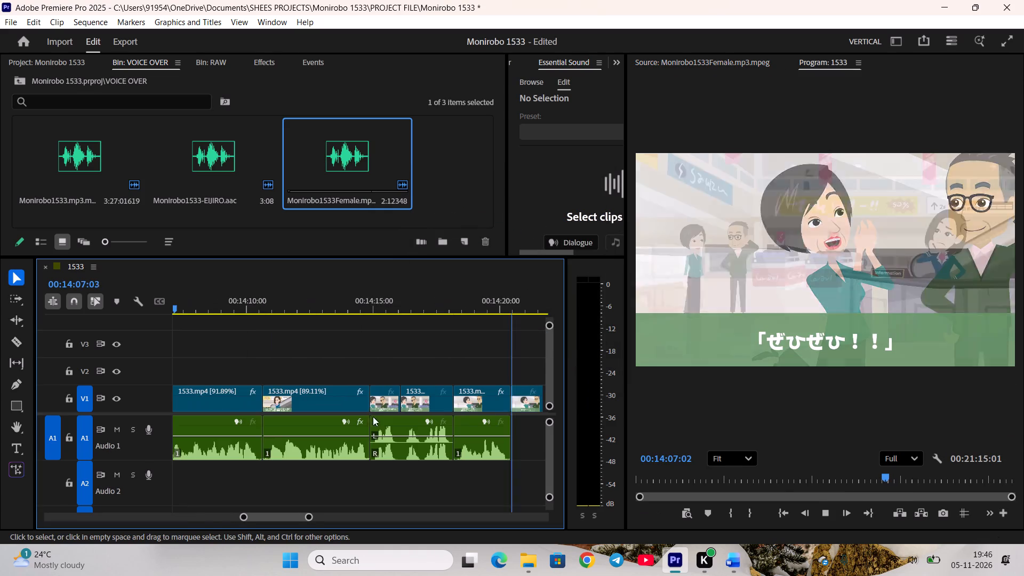
{"action": "key", "text": "space"}
Scrub and play the following V1 shots from Eriko's narration to Haruta's line, and save the project.
{"action": "scroll", "coordinate": [381, 420], "scroll_direction": "up", "scroll_amount": 1}
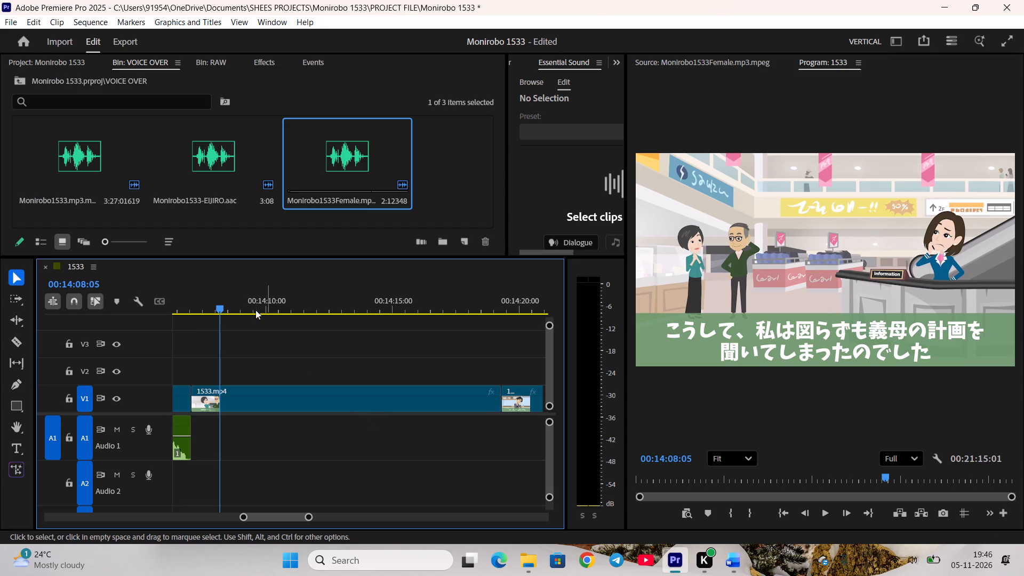
{"action": "left_click_drag", "start_coordinate": [253, 299], "coordinate": [458, 338]}
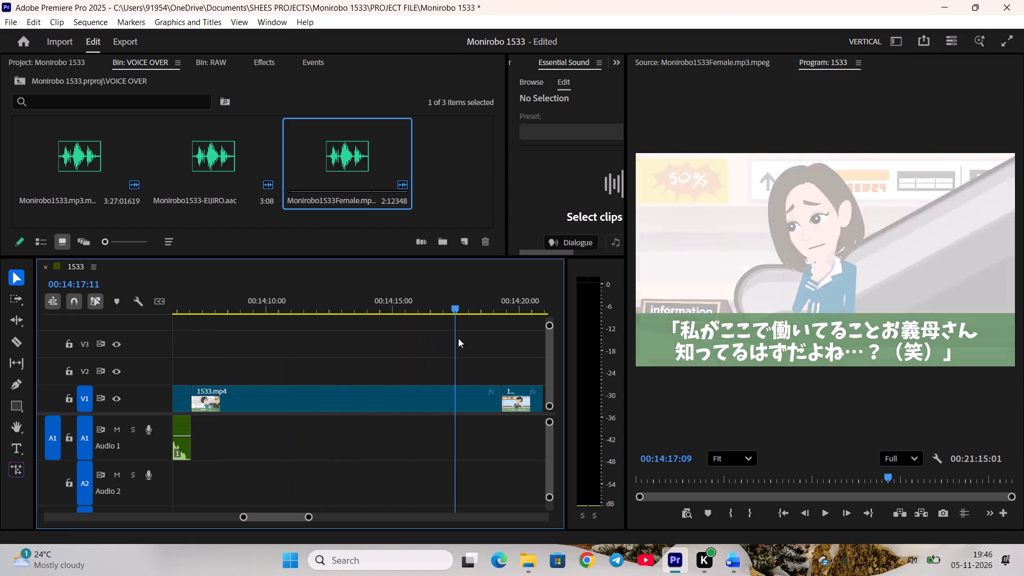
{"action": "left_click_drag", "start_coordinate": [458, 338], "coordinate": [491, 340]}
{"action": "key", "text": "space"}
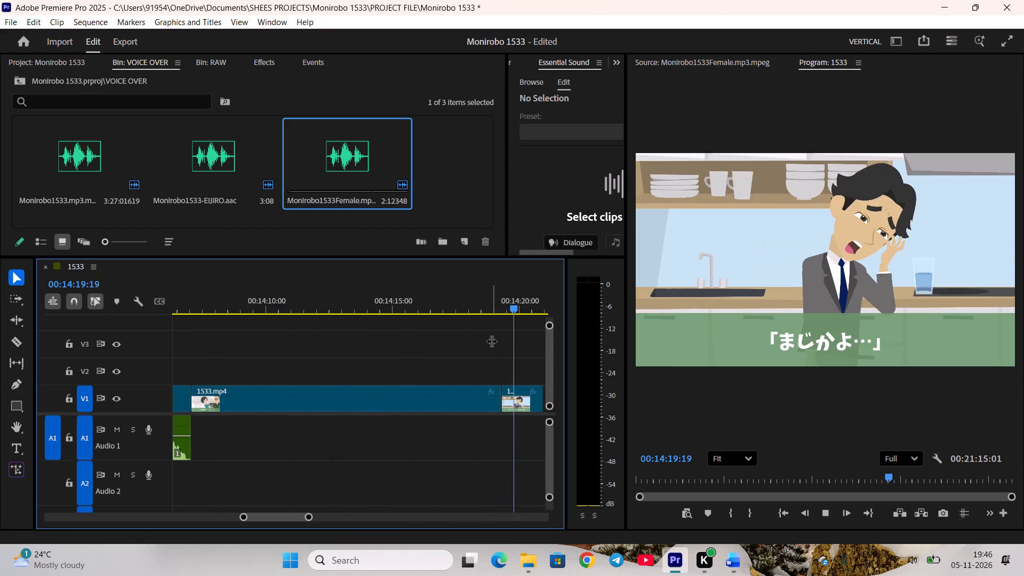
{"action": "key", "text": "space"}
{"action": "left_click", "coordinate": [461, 301]}
{"action": "key", "text": "ctrl+s"}
Mark Eriko's narration and following line in Monirobo1533Female from 00:13:09:04 to 00:13:18:08, checking the wording against the Word script.
{"action": "double_click", "coordinate": [353, 152]}
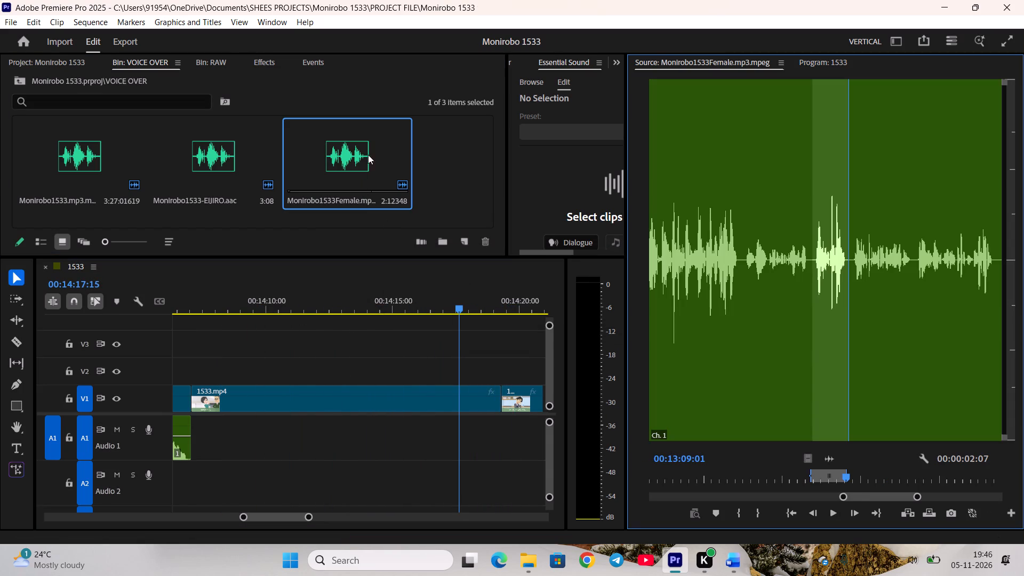
{"action": "scroll", "coordinate": [918, 469], "scroll_direction": "down", "scroll_amount": 3}
{"action": "key", "text": "i"}
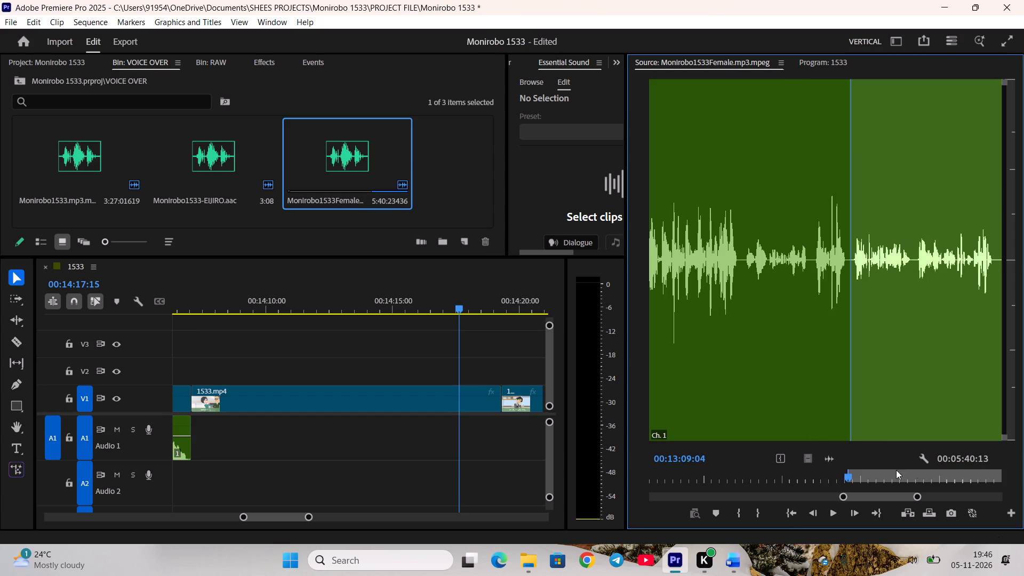
{"action": "key", "text": "space"}
{"action": "left_click", "coordinate": [732, 571]}
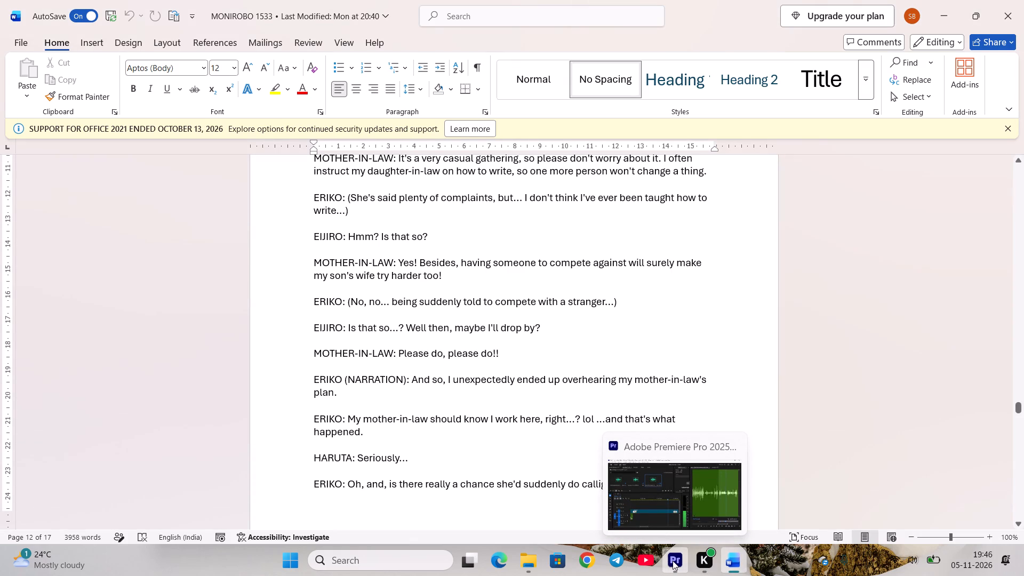
{"action": "scroll", "coordinate": [519, 431], "scroll_direction": "down", "scroll_amount": 5}
{"action": "scroll", "coordinate": [519, 431], "scroll_direction": "up", "scroll_amount": 3}
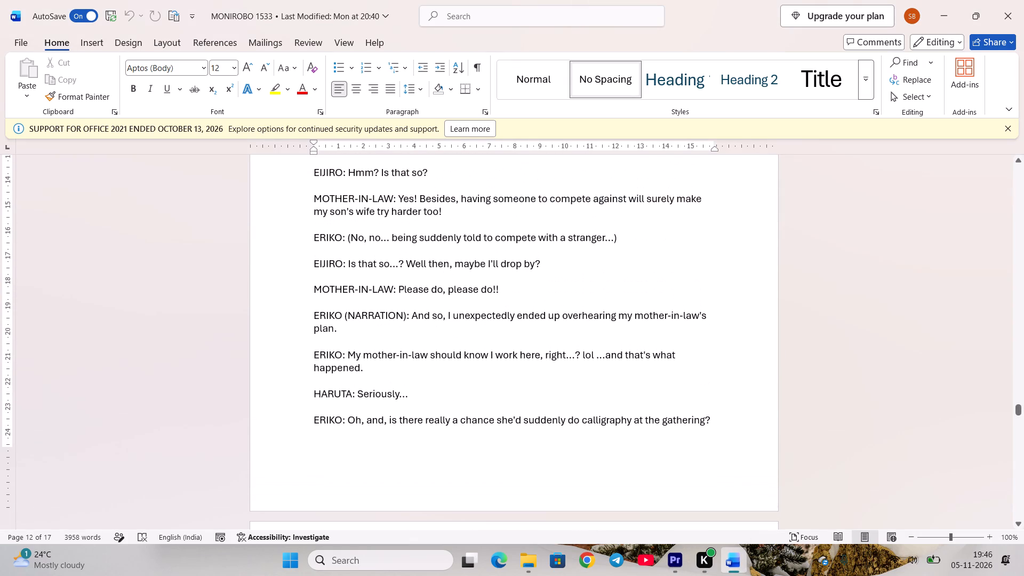
{"action": "left_click", "coordinate": [679, 561]}
{"action": "key", "text": "space"}
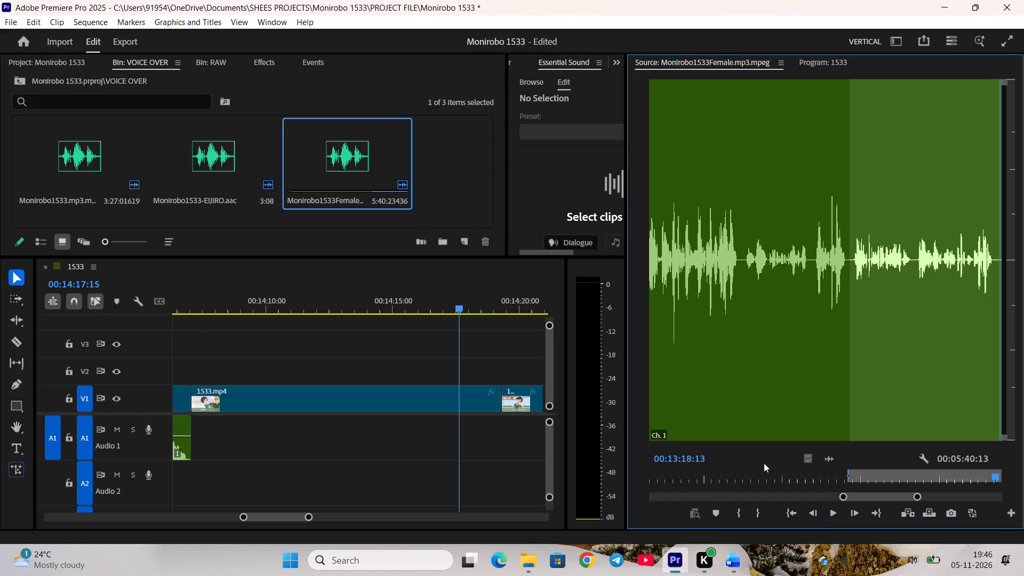
{"action": "scroll", "coordinate": [857, 469], "scroll_direction": "up", "scroll_amount": 6}
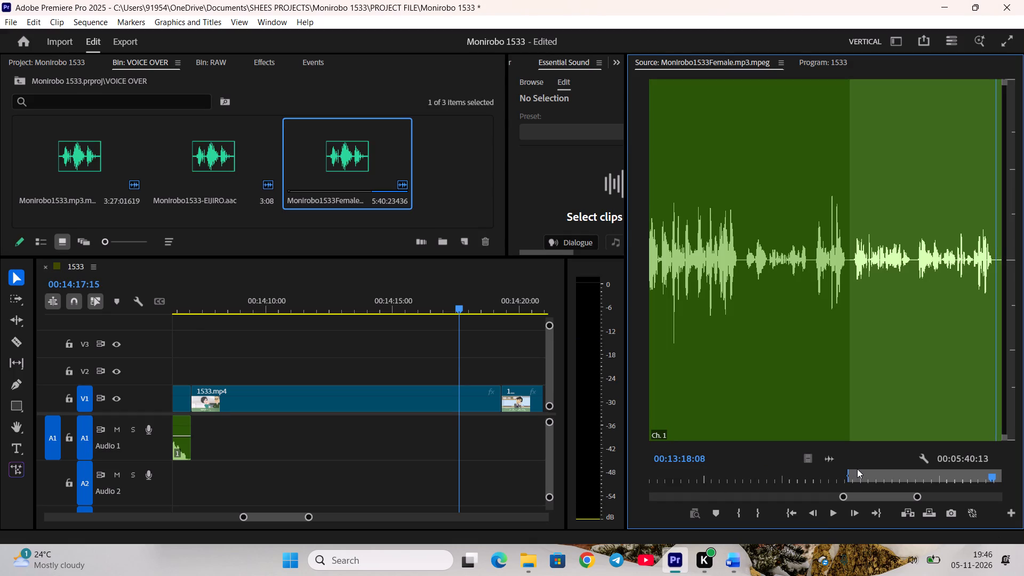
{"action": "key", "text": "o"}
Place the marked female voice-over section on Audio 1 directly after the preceding voice-over clip.
{"action": "left_click_drag", "start_coordinate": [826, 457], "coordinate": [205, 422]}
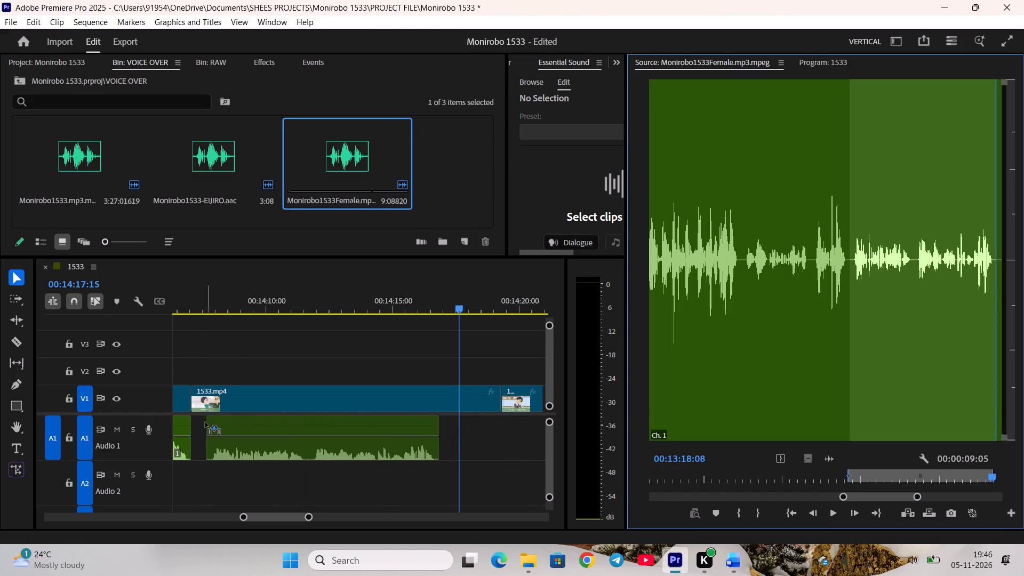
{"action": "left_click_drag", "start_coordinate": [205, 422], "coordinate": [198, 422]}
Raise the gain of Eriko's newly placed voice-over clip by 10 dB.
{"action": "left_click", "coordinate": [320, 447]}
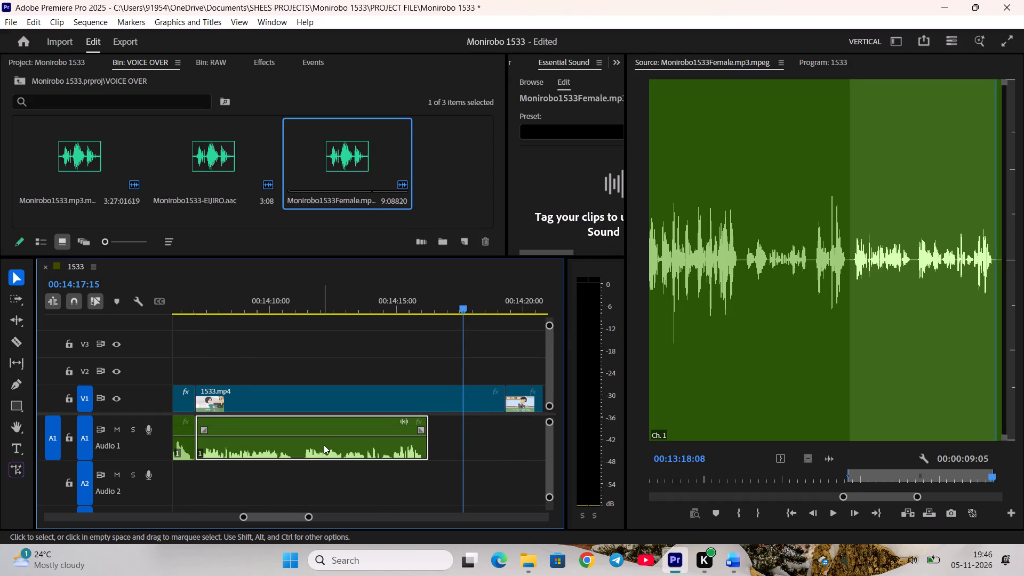
{"action": "key", "text": "g"}
{"action": "type", "text": "10"}
{"action": "key", "text": "Return"}
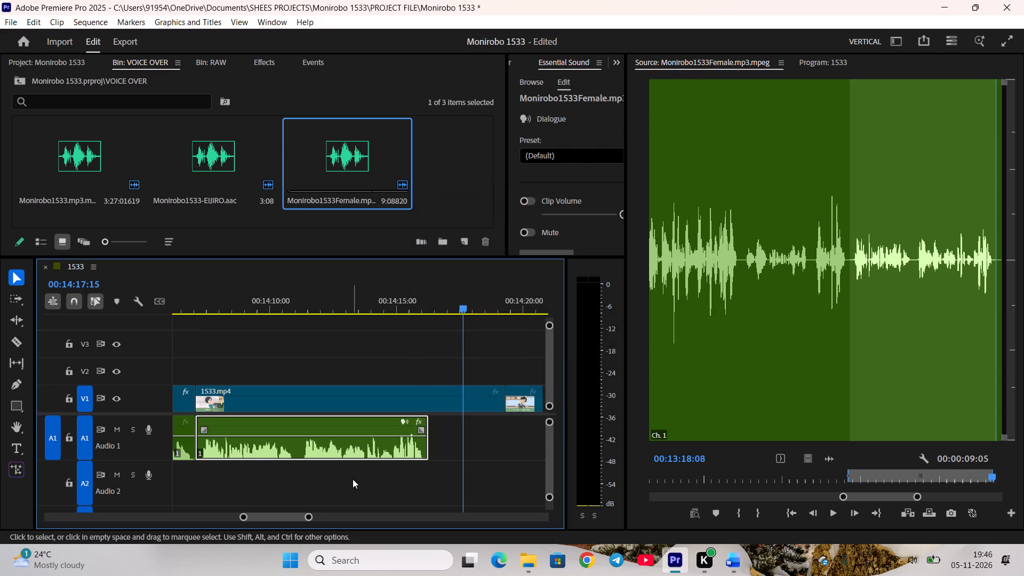
{"action": "left_click", "coordinate": [353, 479]}
Play Eriko's narration and split its V1 shot at 00:14:12:07, just before the picture changes to her close-up.
{"action": "left_click", "coordinate": [222, 292]}
{"action": "key", "text": "space"}
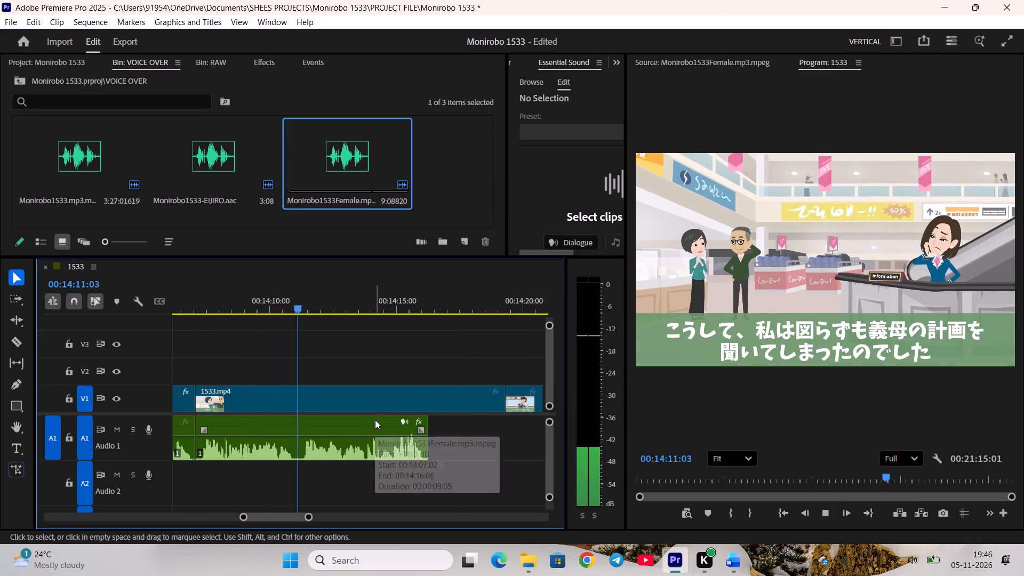
{"action": "left_click", "coordinate": [377, 402]}
{"action": "key", "text": "space"}
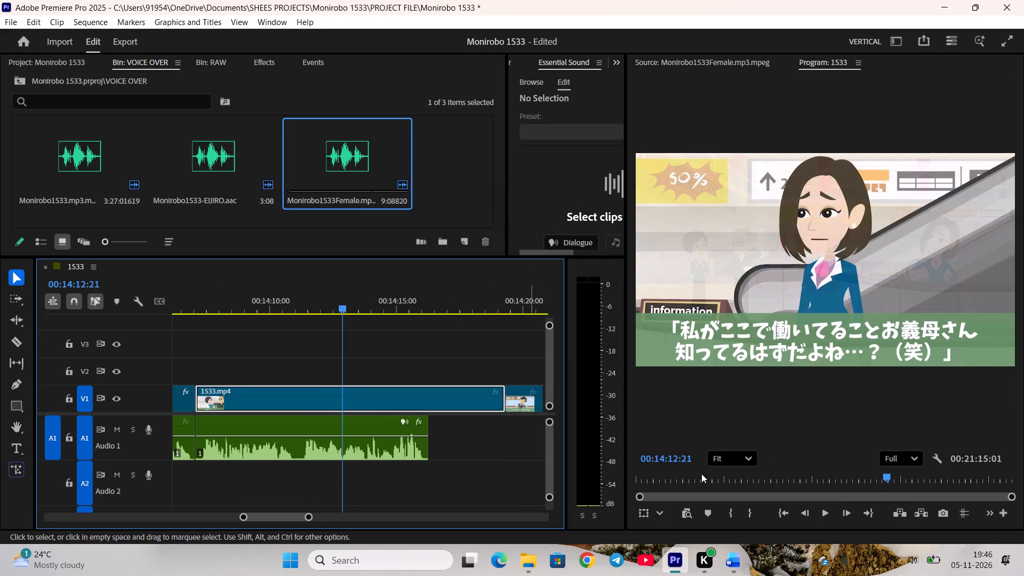
{"action": "scroll", "coordinate": [704, 475], "scroll_direction": "up", "scroll_amount": 10}
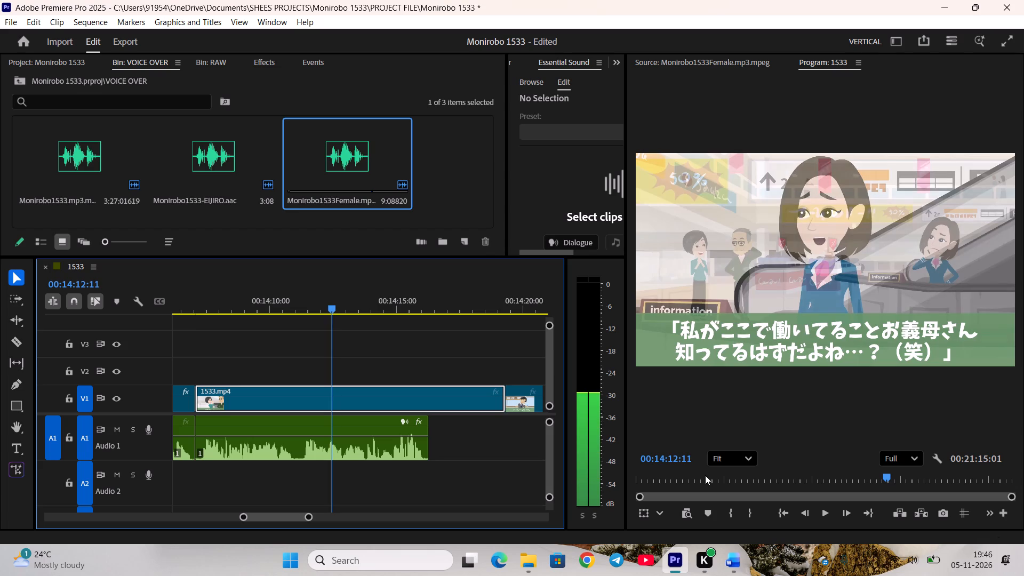
{"action": "scroll", "coordinate": [705, 475], "scroll_direction": "up", "scroll_amount": 4}
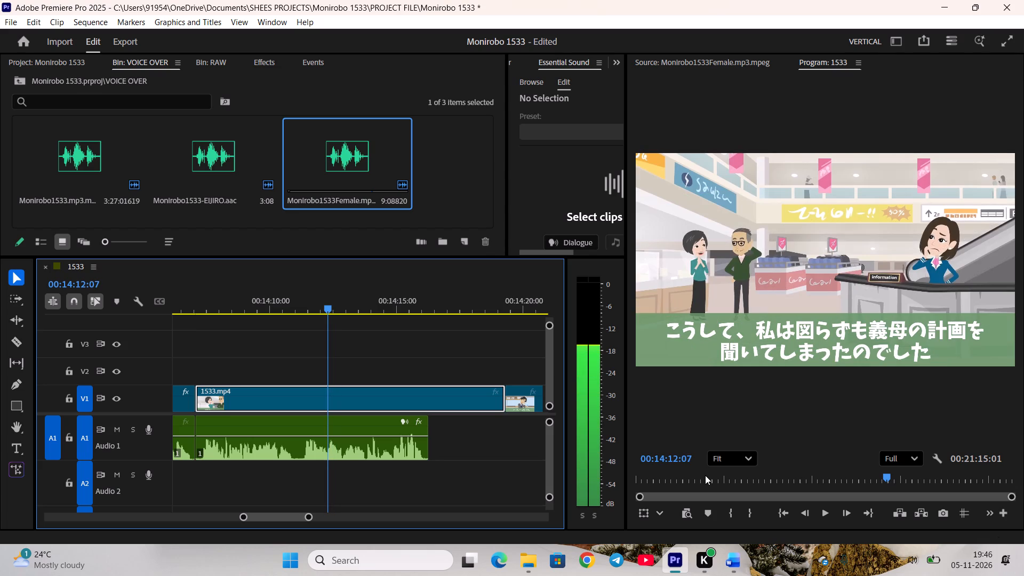
{"action": "key", "text": "c"}
Move Eriko's close-up V1 shot earlier over the narration shot so it starts at the voice-over pause, about 00:14:11:02.
{"action": "left_click", "coordinate": [297, 307]}
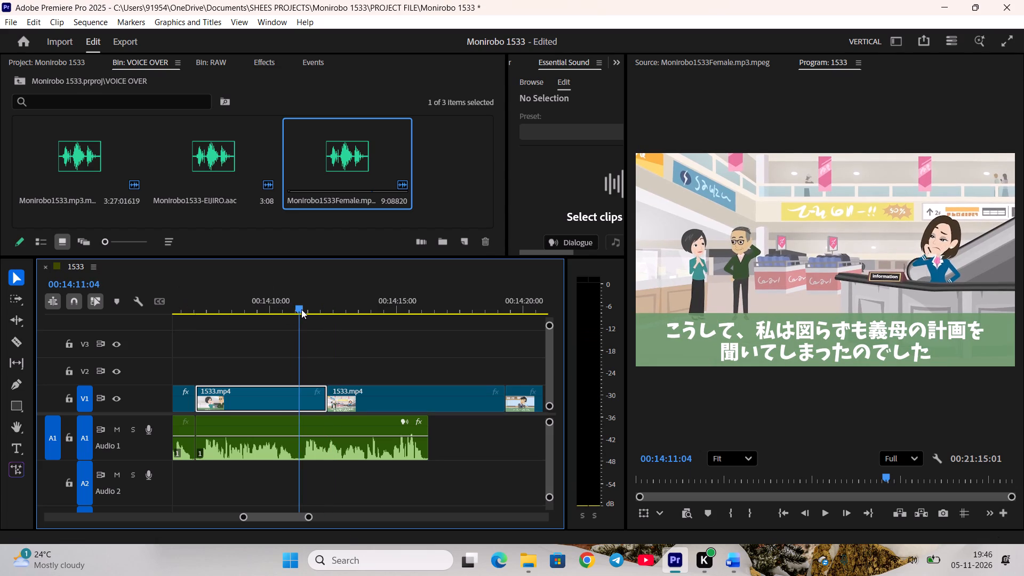
{"action": "left_click_drag", "start_coordinate": [355, 393], "coordinate": [334, 396]}
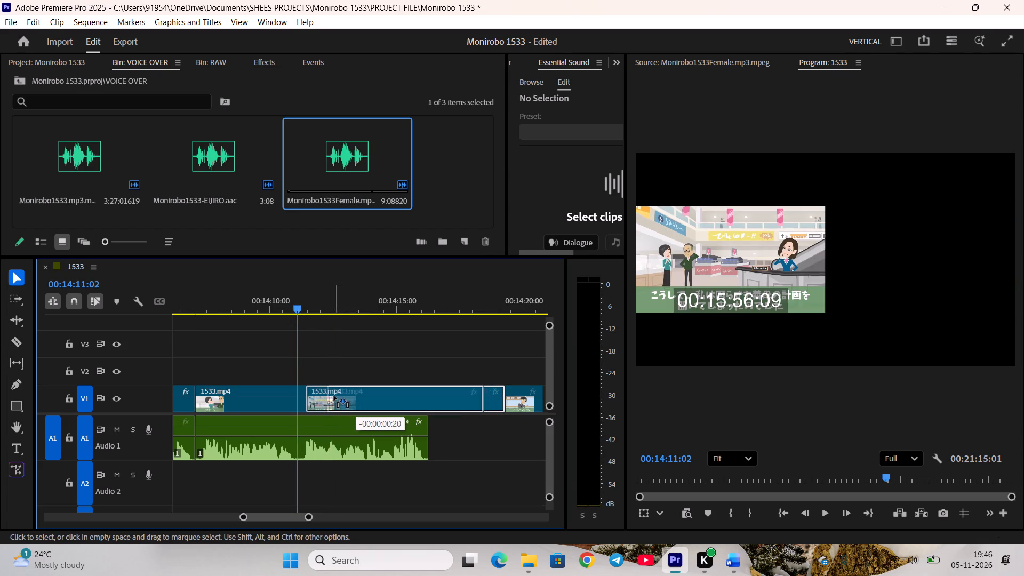
{"action": "left_click_drag", "start_coordinate": [334, 396], "coordinate": [329, 396]}
{"action": "left_click", "coordinate": [330, 336]}
Play Eriko's close-up with her line and split its V1 shot where the voice-over ends, at about 00:14:16:06.
{"action": "key", "text": "space"}
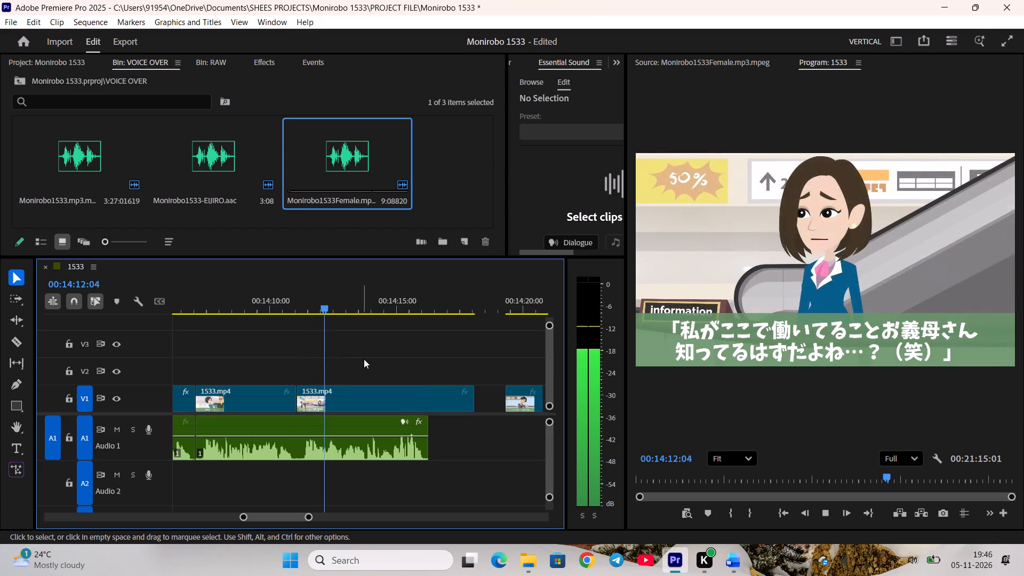
{"action": "scroll", "coordinate": [365, 360], "scroll_direction": "down", "scroll_amount": 2}
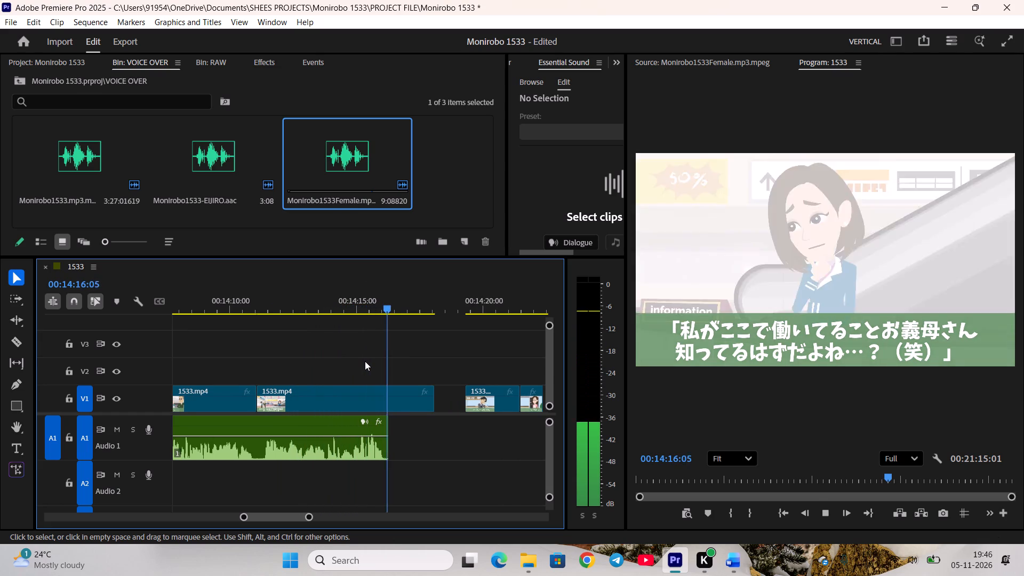
{"action": "key", "text": "space"}
{"action": "left_click", "coordinate": [398, 403]}
{"action": "scroll", "coordinate": [746, 481], "scroll_direction": "up", "scroll_amount": 3}
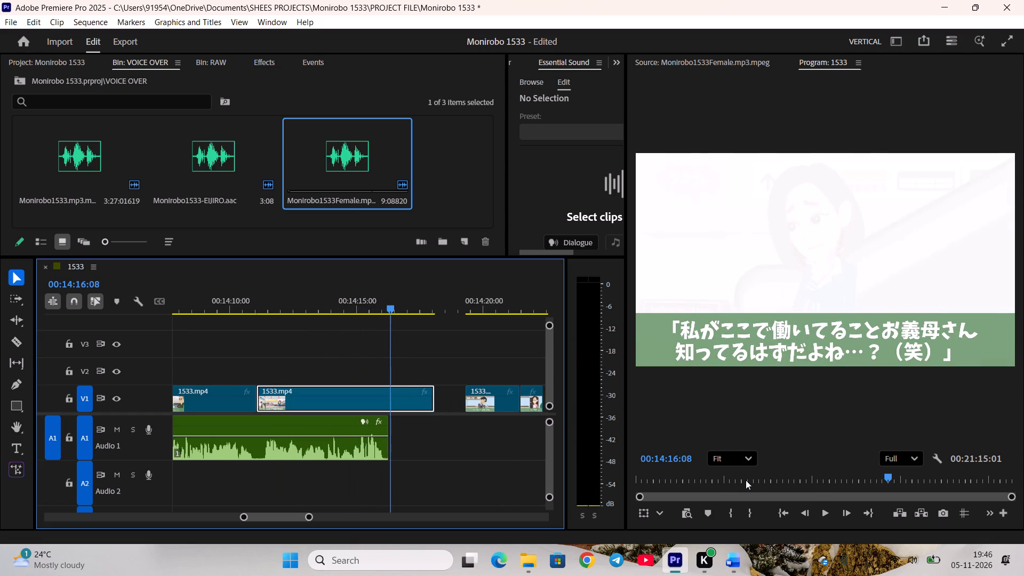
{"action": "key", "text": "c"}
Scrub and play Eriko's close-up V1 shot between about 00:14:12:19 and 00:14:15:00 to check it against her line.
{"action": "left_click_drag", "start_coordinate": [397, 308], "coordinate": [346, 317]}
{"action": "key", "text": "space"}
{"action": "key", "text": "space"}
{"action": "left_click_drag", "start_coordinate": [349, 310], "coordinate": [338, 314]}
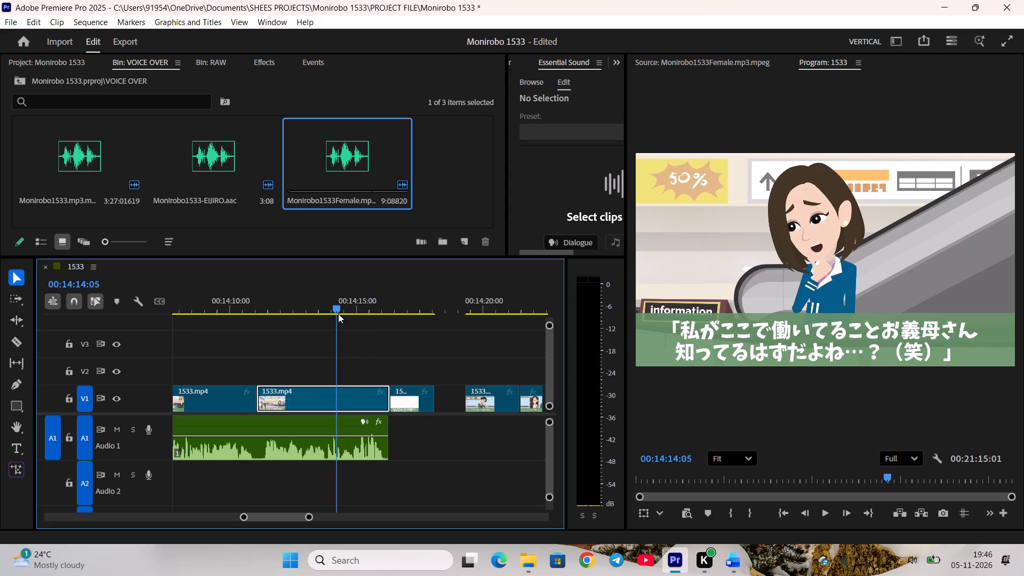
{"action": "left_click_drag", "start_coordinate": [338, 314], "coordinate": [323, 315]}
{"action": "key", "text": "space"}
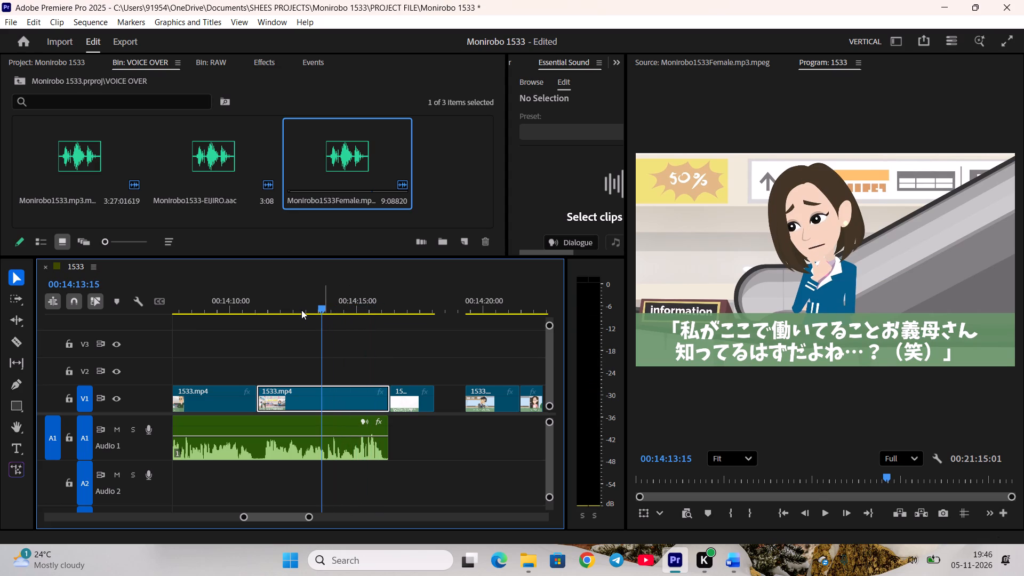
{"action": "left_click", "coordinate": [302, 309]}
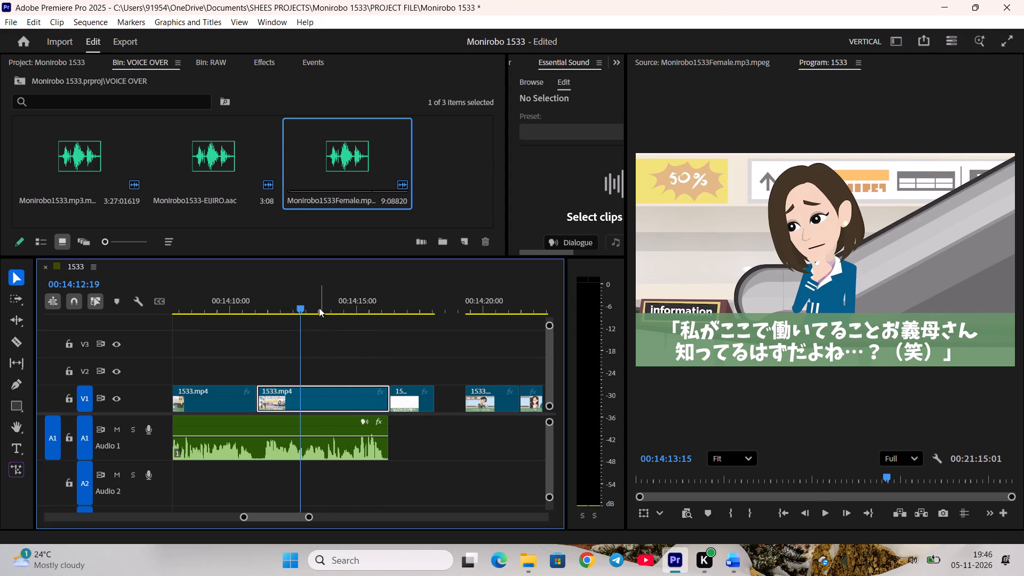
{"action": "left_click", "coordinate": [319, 308]}
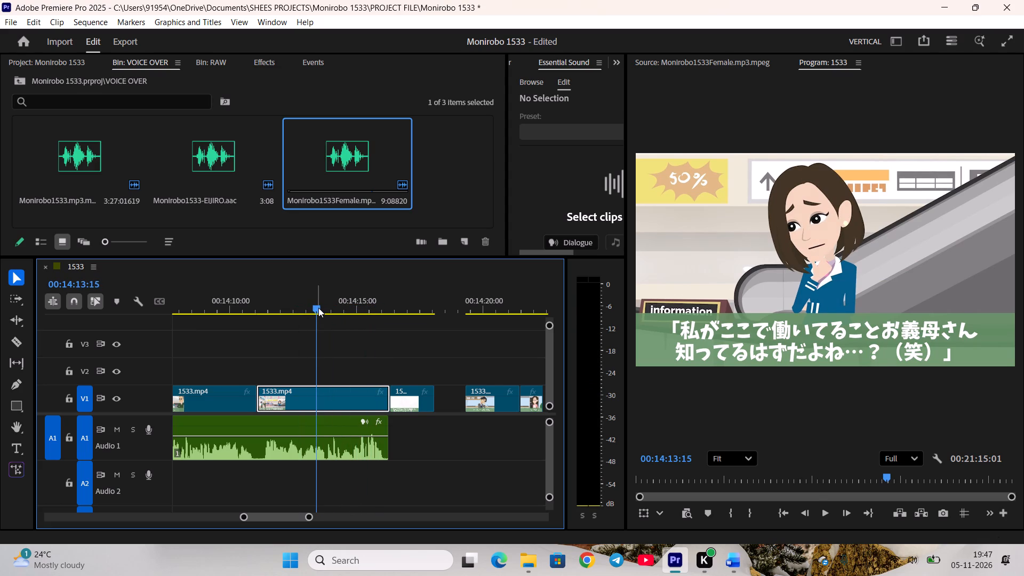
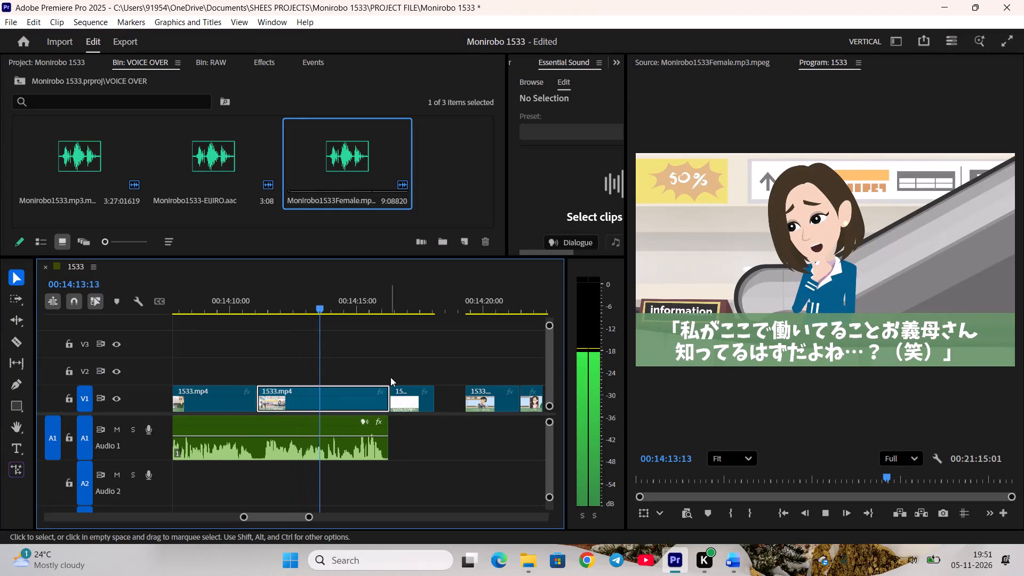
Move the kitchen V1 shot of Eriko earlier over her close-up so it starts at the voice-over pause, about 00:14:14:14.
{"action": "key", "text": "space"}
{"action": "key", "text": "space"}
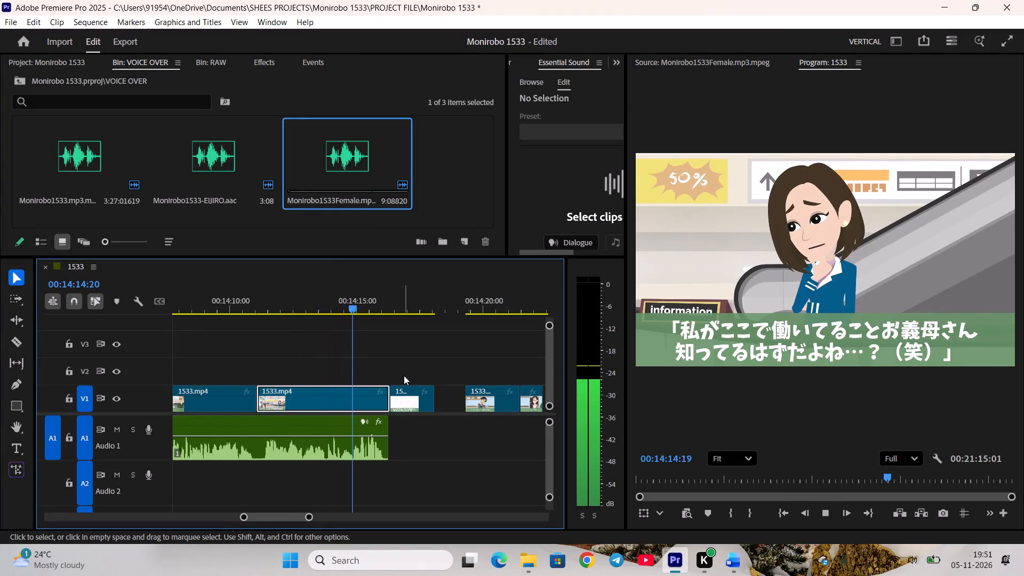
{"action": "key", "text": "space"}
{"action": "scroll", "coordinate": [757, 482], "scroll_direction": "up", "scroll_amount": 19}
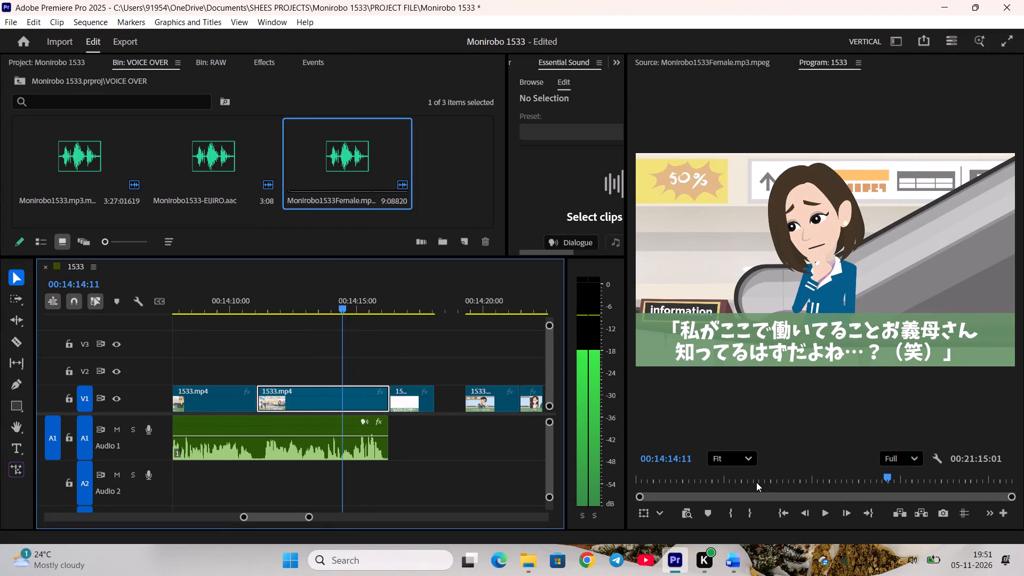
{"action": "scroll", "coordinate": [756, 482], "scroll_direction": "up", "scroll_amount": 1}
{"action": "left_click_drag", "start_coordinate": [415, 402], "coordinate": [396, 402]}
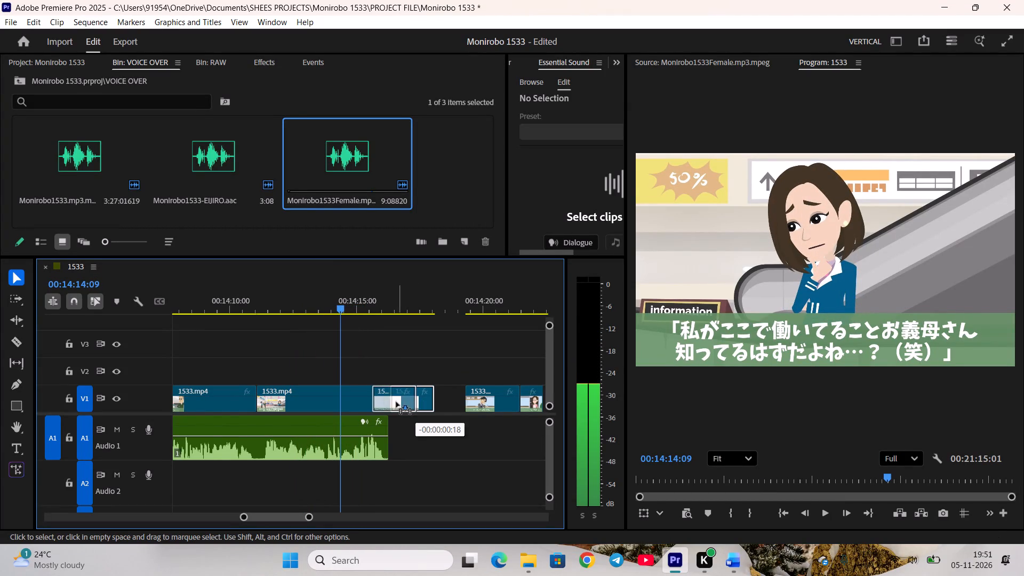
{"action": "left_click_drag", "start_coordinate": [396, 402], "coordinate": [372, 406]}
{"action": "key", "text": "space"}
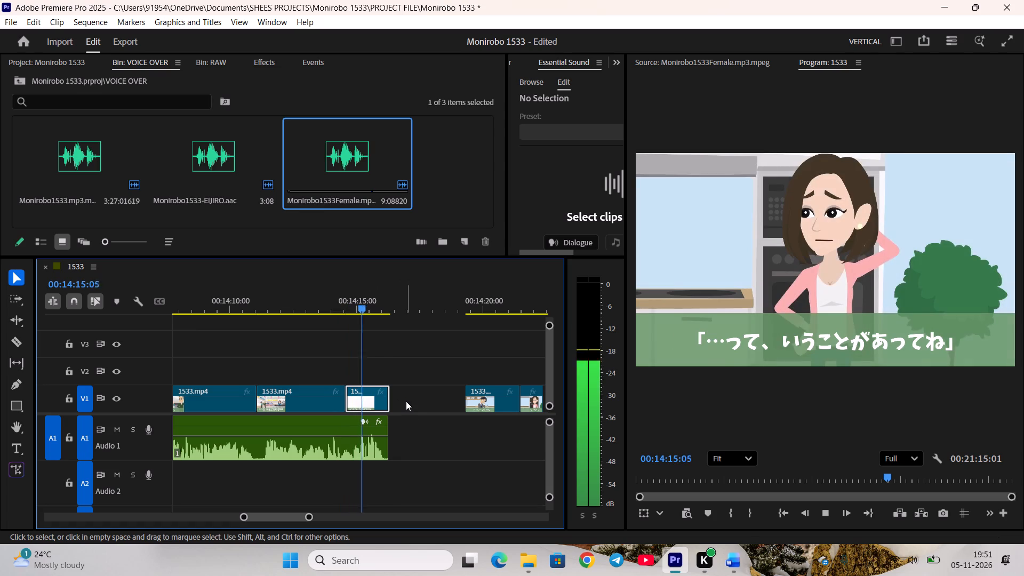
{"action": "key", "text": "space"}
Nudge the kitchen V1 shot of Eriko about one frame earlier so its end lines up with the voice-over's end.
{"action": "left_click", "coordinate": [395, 401]}
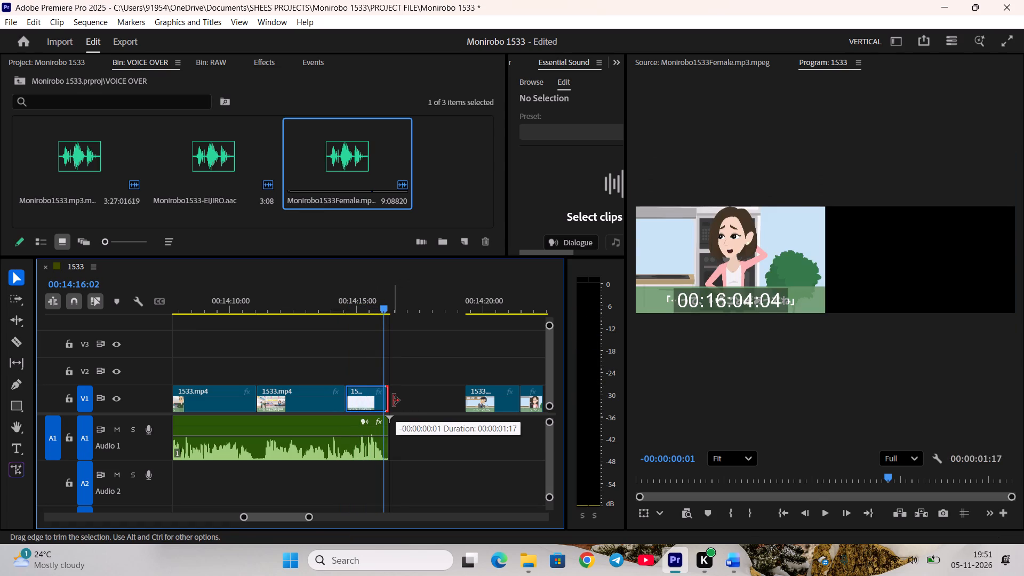
{"action": "key", "text": "ctrl+z"}
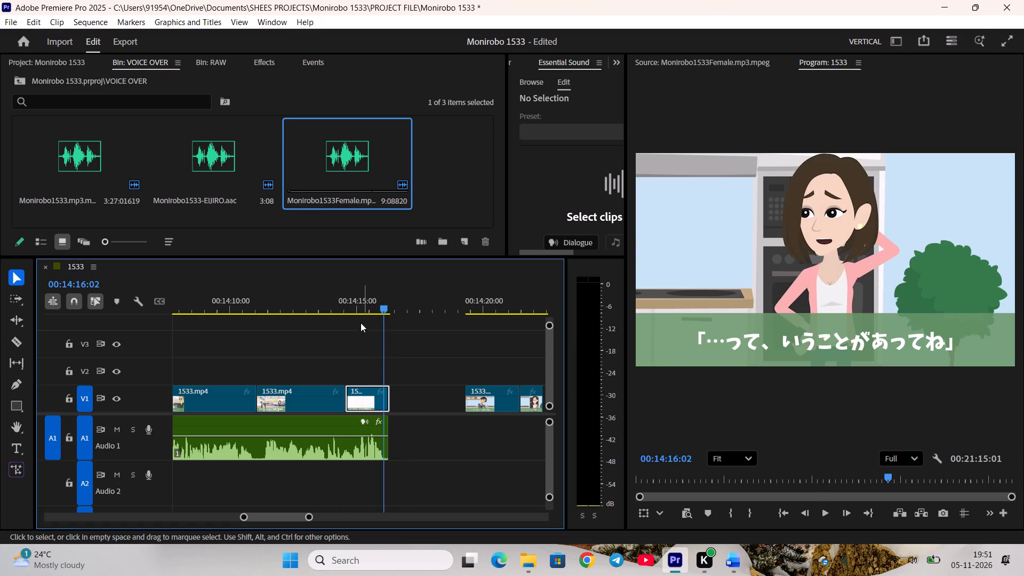
{"action": "left_click_drag", "start_coordinate": [361, 307], "coordinate": [343, 311]}
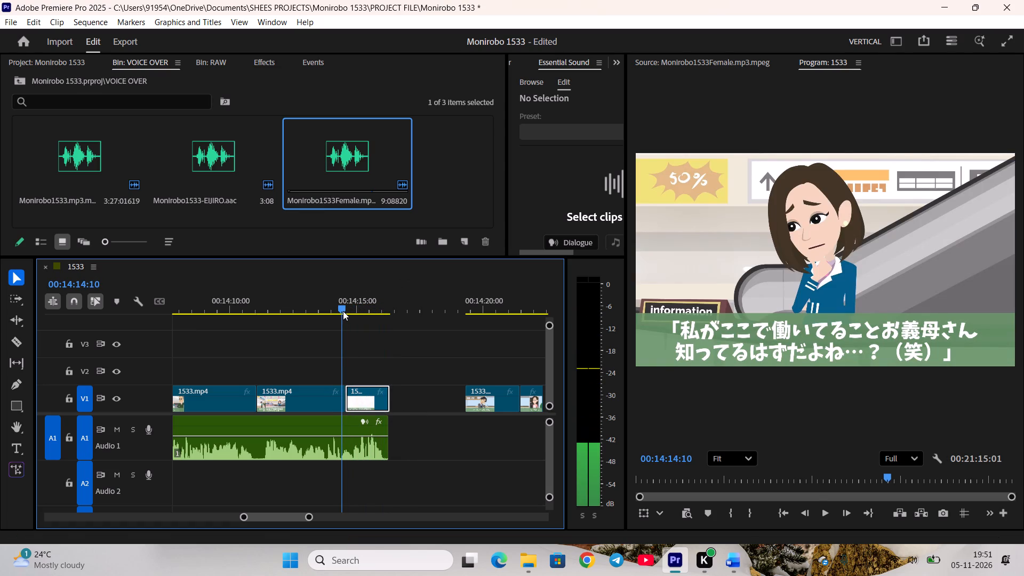
{"action": "left_click_drag", "start_coordinate": [343, 311], "coordinate": [342, 312]}
{"action": "left_click", "coordinate": [359, 391]}
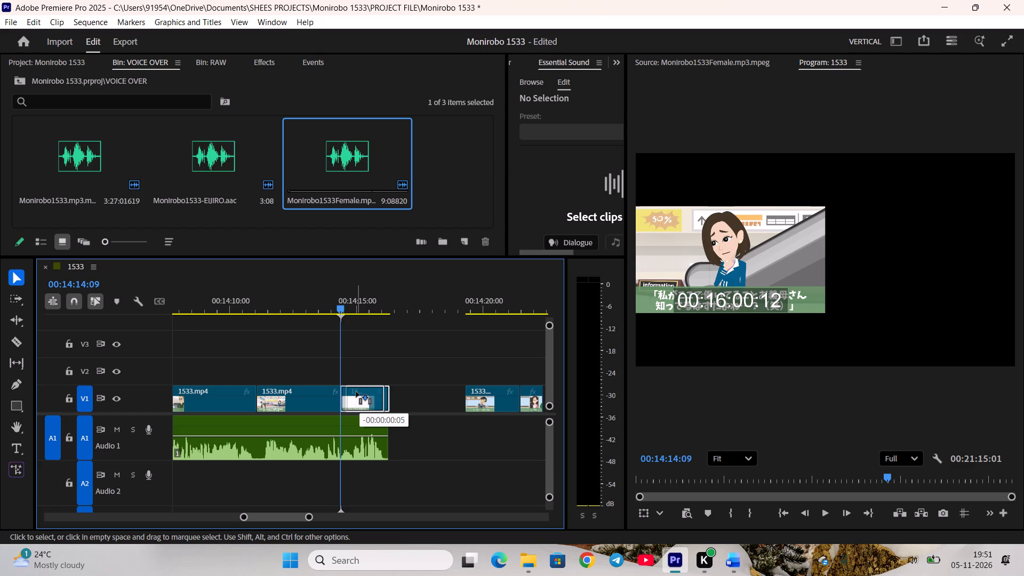
{"action": "left_click", "coordinate": [389, 349]}
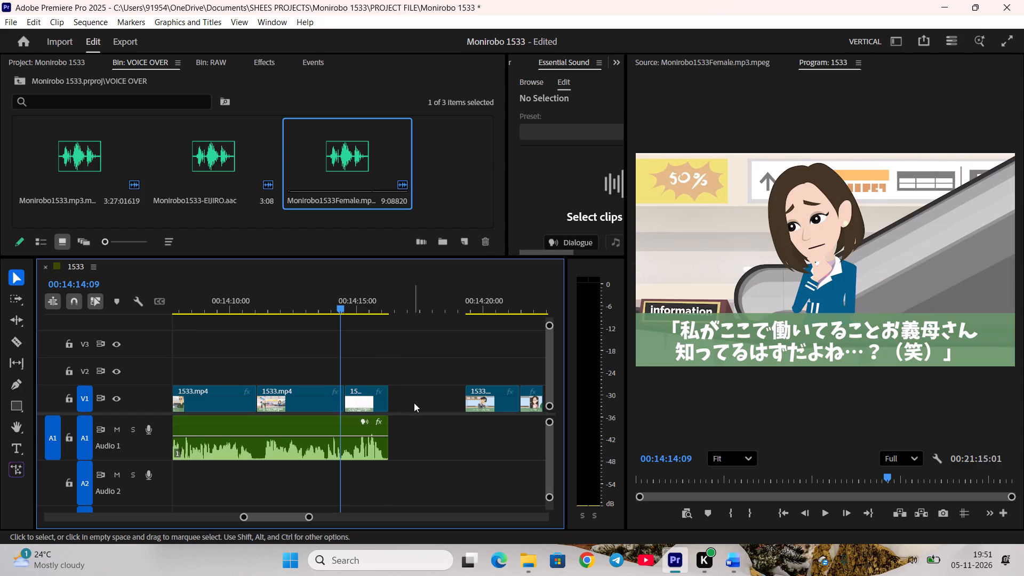
Play Eriko's kitchen shot and close the V1 gap between it and Haruta's shot.
{"action": "key", "text": "space"}
{"action": "left_click", "coordinate": [396, 397]}
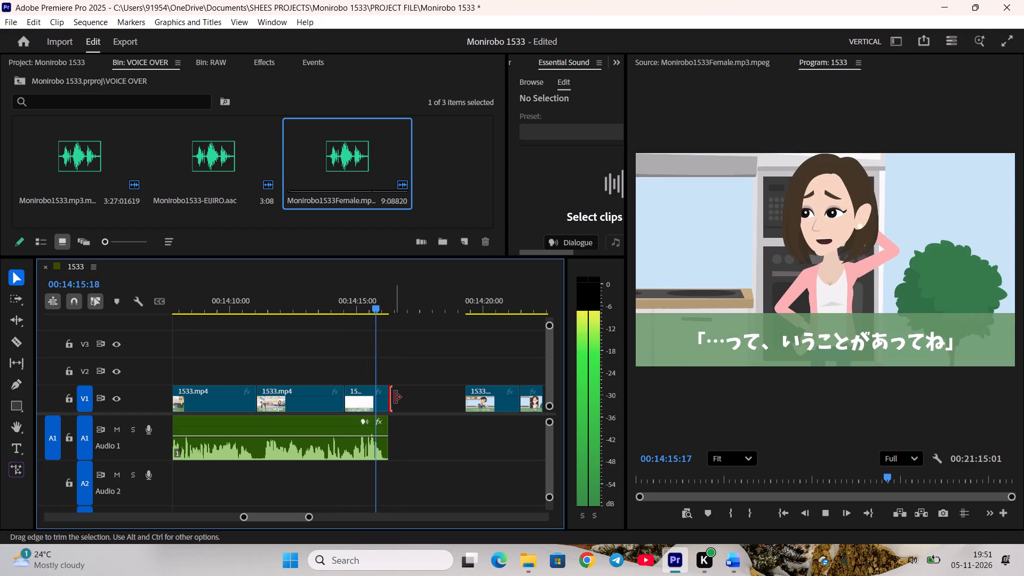
{"action": "key", "text": "space"}
{"action": "key", "text": "space"}
{"action": "right_click", "coordinate": [407, 397]}
{"action": "key", "text": "space"}
{"action": "left_click", "coordinate": [443, 407]}
Mark Haruta's "Seriously..." line out at 00:03:55:09 in Monirobo1533.mp3.mpeg and place it on Audio 1 directly after Eriko's voice-over.
{"action": "scroll", "coordinate": [445, 417], "scroll_direction": "down", "scroll_amount": 5}
{"action": "key", "text": "space"}
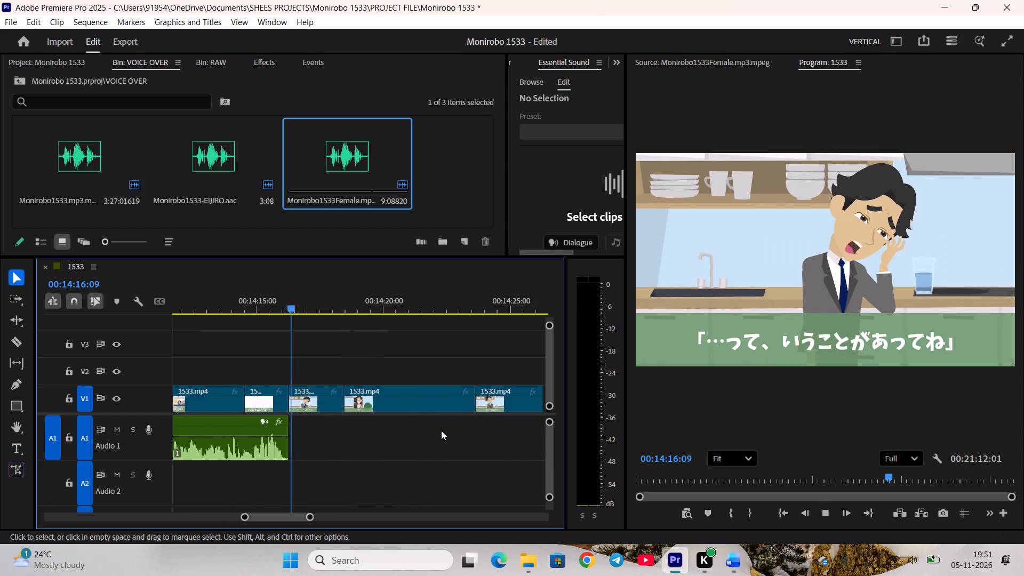
{"action": "scroll", "coordinate": [440, 430], "scroll_direction": "down", "scroll_amount": 2}
{"action": "key", "text": "space"}
{"action": "double_click", "coordinate": [47, 139]}
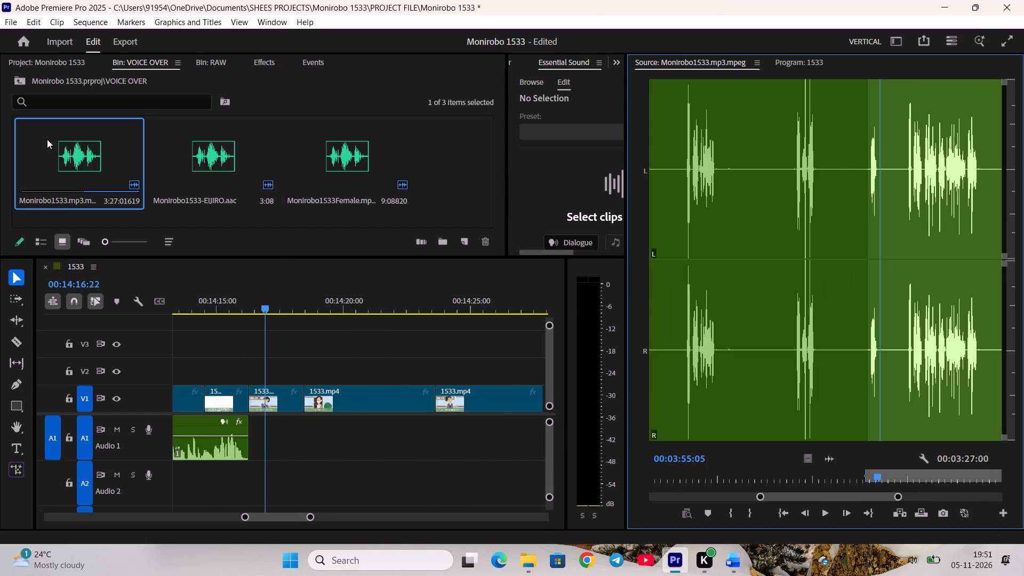
{"action": "key", "text": "space"}
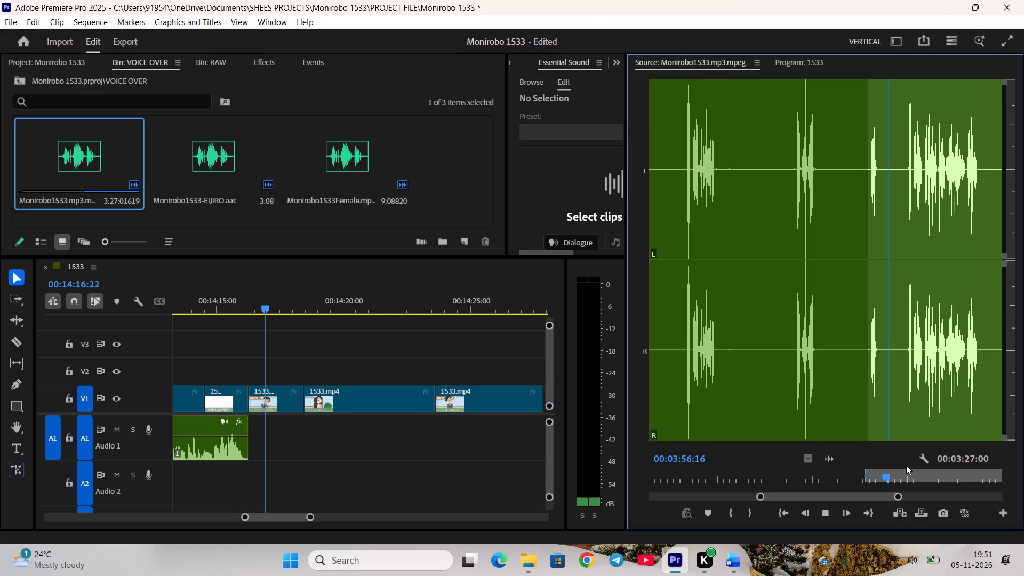
{"action": "left_click", "coordinate": [871, 471]}
{"action": "key", "text": "space"}
{"action": "key", "text": "space"}
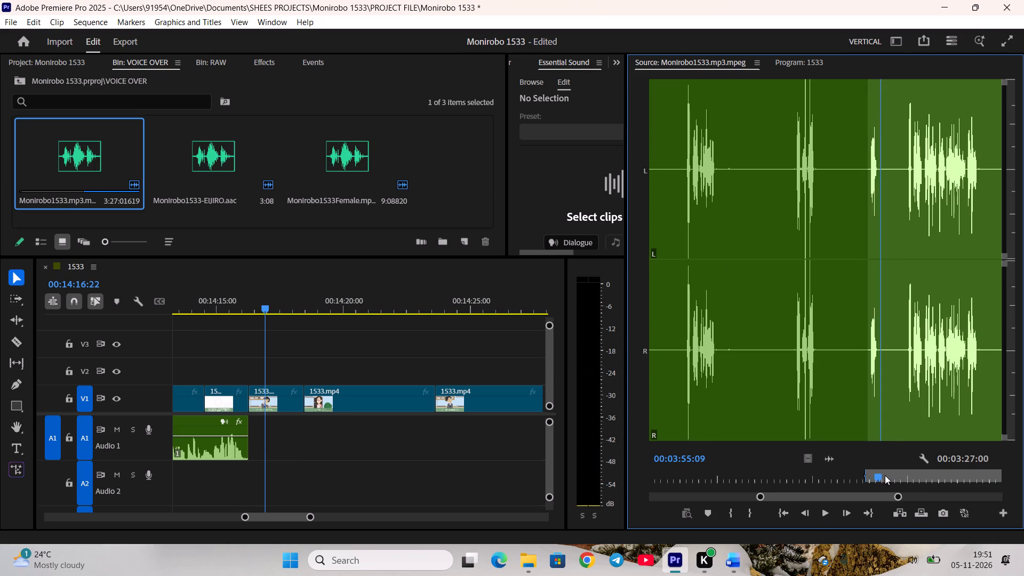
{"action": "type", "text": "o"}
{"action": "left_click_drag", "start_coordinate": [828, 455], "coordinate": [284, 431]}
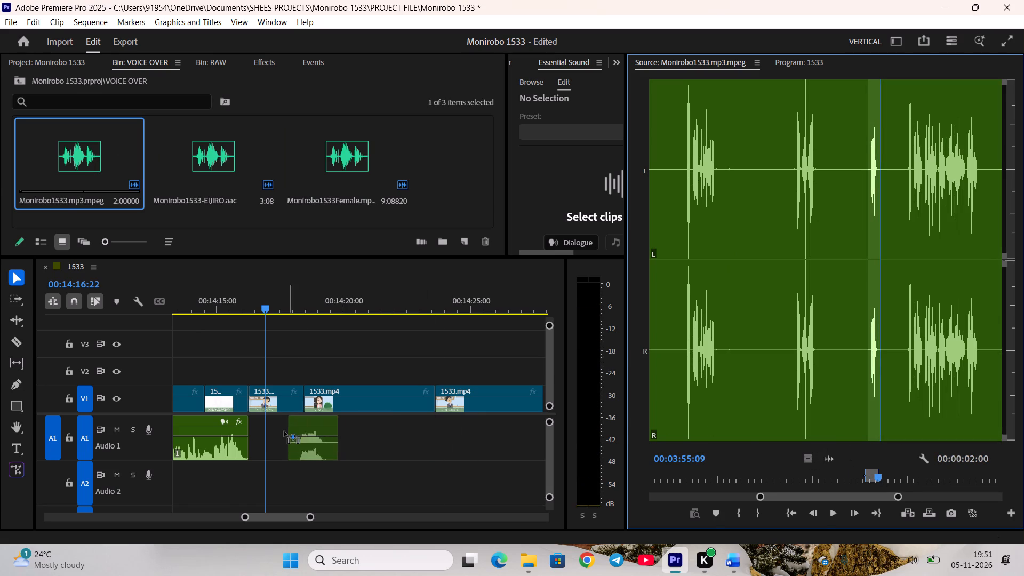
{"action": "left_click_drag", "start_coordinate": [284, 431], "coordinate": [249, 432]}
Trim the ends of Haruta's "Seriously..." clip and its V1 shot to about 00:14:18:00 and close the V1 gap.
{"action": "key", "text": "space"}
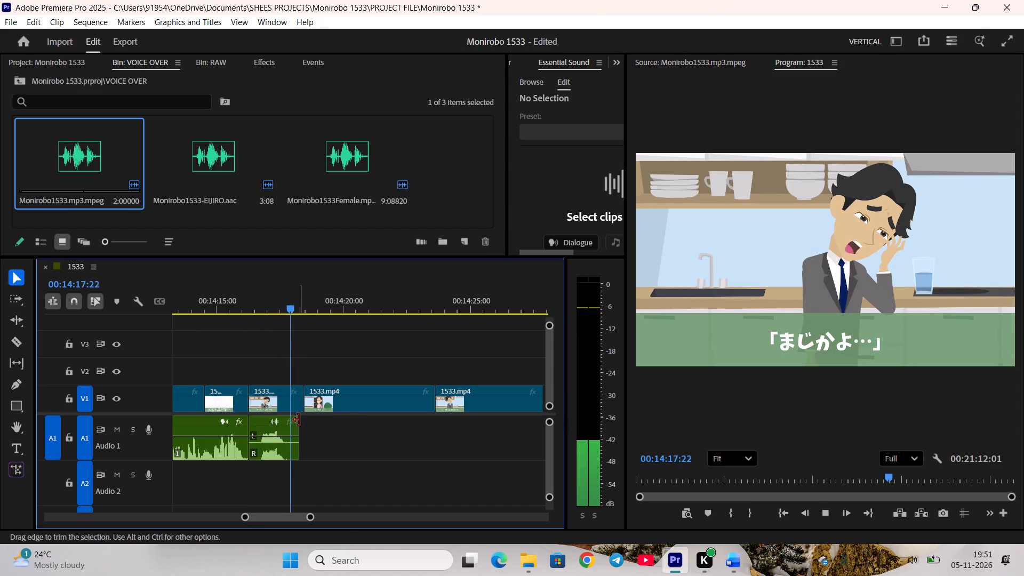
{"action": "key", "text": "space"}
{"action": "left_click_drag", "start_coordinate": [308, 435], "coordinate": [301, 435]}
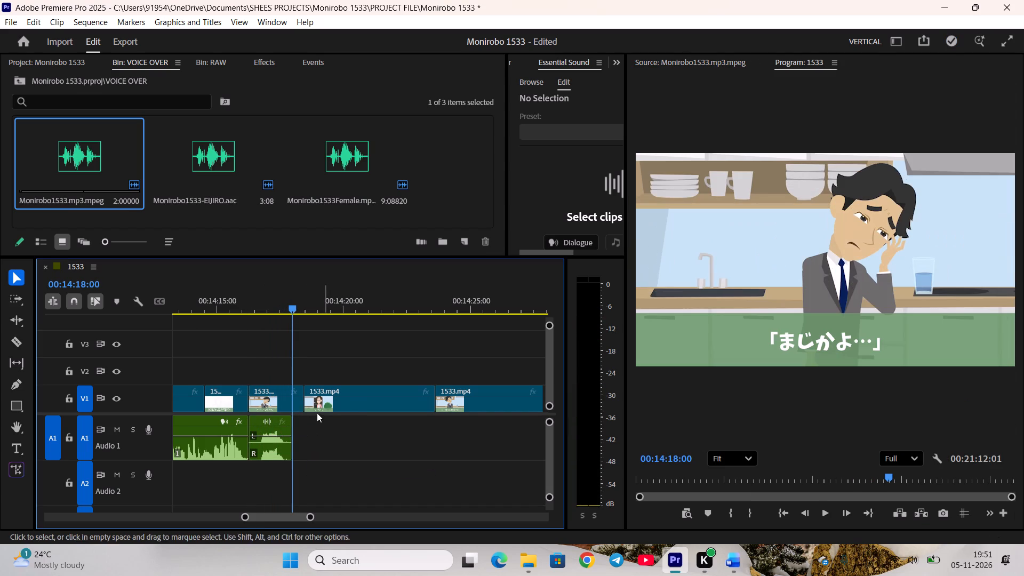
{"action": "left_click_drag", "start_coordinate": [301, 405], "coordinate": [293, 406]}
{"action": "right_click", "coordinate": [298, 395]}
{"action": "left_click", "coordinate": [318, 403]}
Play and scrub Eriko's calligraphy-question V1 shot up to about 00:14:22:13, and save the project.
{"action": "scroll", "coordinate": [325, 411], "scroll_direction": "down", "scroll_amount": 4}
{"action": "key", "text": "space"}
{"action": "left_click_drag", "start_coordinate": [250, 311], "coordinate": [330, 330]}
{"action": "key", "text": "ctrl+s"}
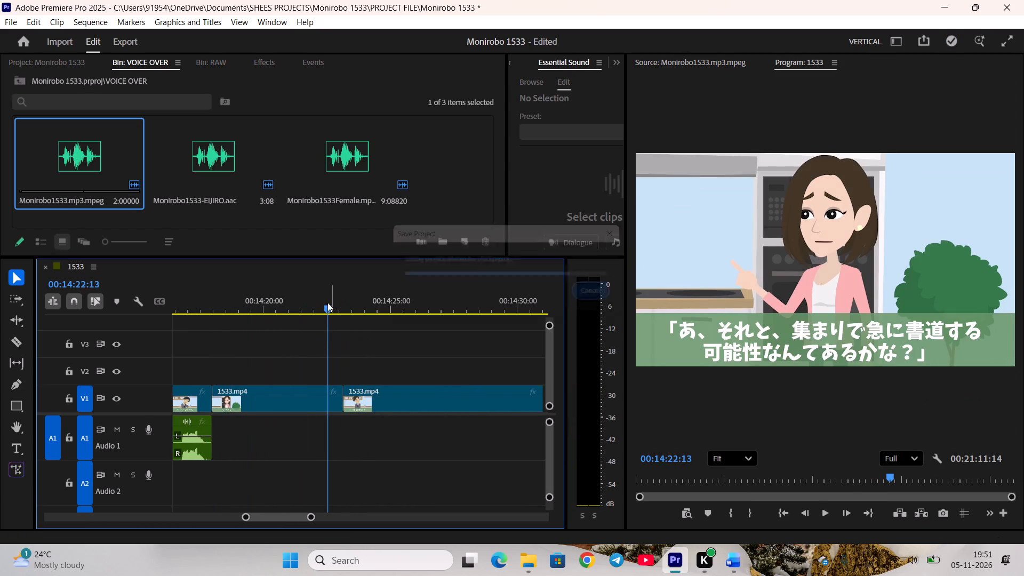
Find Eriko's "Oh, and, is there really a chance..." line in Monirobo1533Female, checking the Word script, and mark in at 00:13:18:12.
{"action": "double_click", "coordinate": [343, 157]}
{"action": "key", "text": "space"}
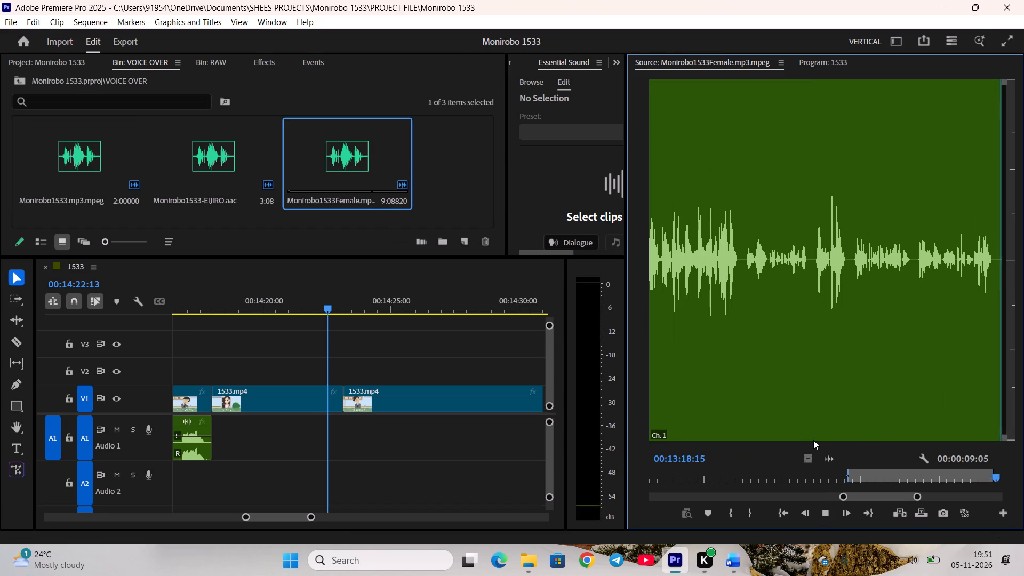
{"action": "key", "text": "space"}
{"action": "scroll", "coordinate": [854, 474], "scroll_direction": "up", "scroll_amount": 14}
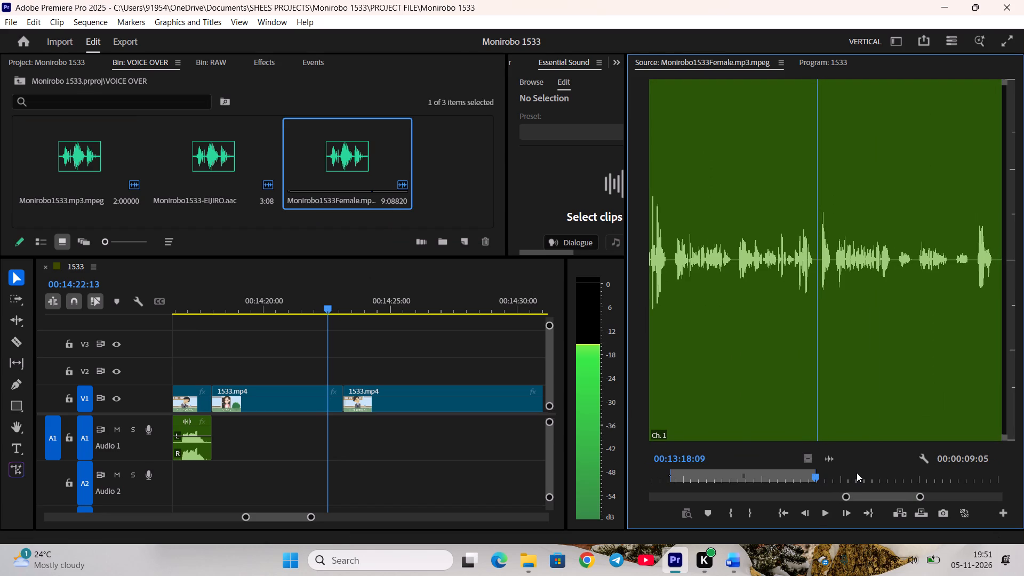
{"action": "scroll", "coordinate": [857, 473], "scroll_direction": "down", "scroll_amount": 3}
{"action": "left_click", "coordinate": [747, 567]}
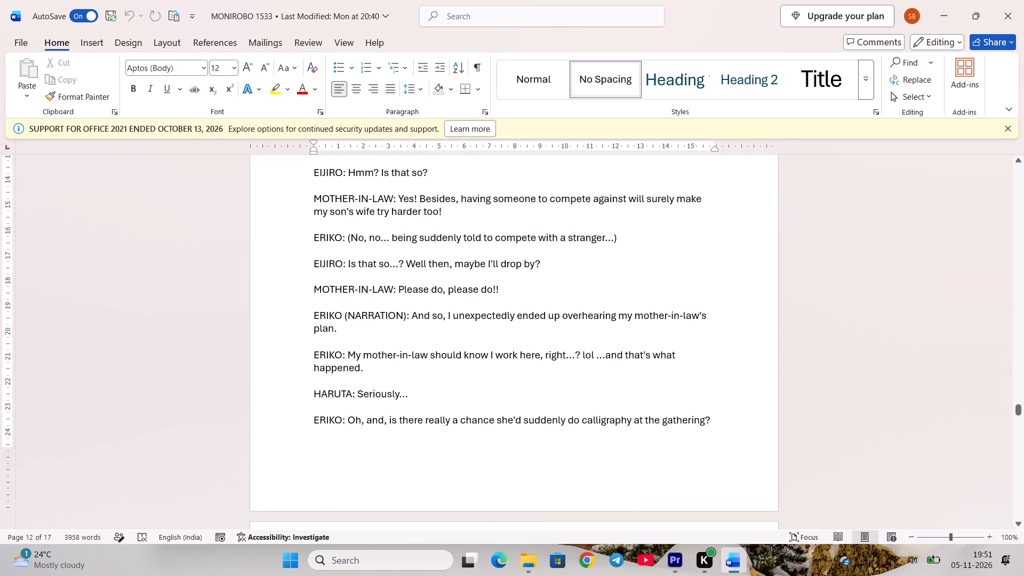
{"action": "scroll", "coordinate": [605, 384], "scroll_direction": "down", "scroll_amount": 7}
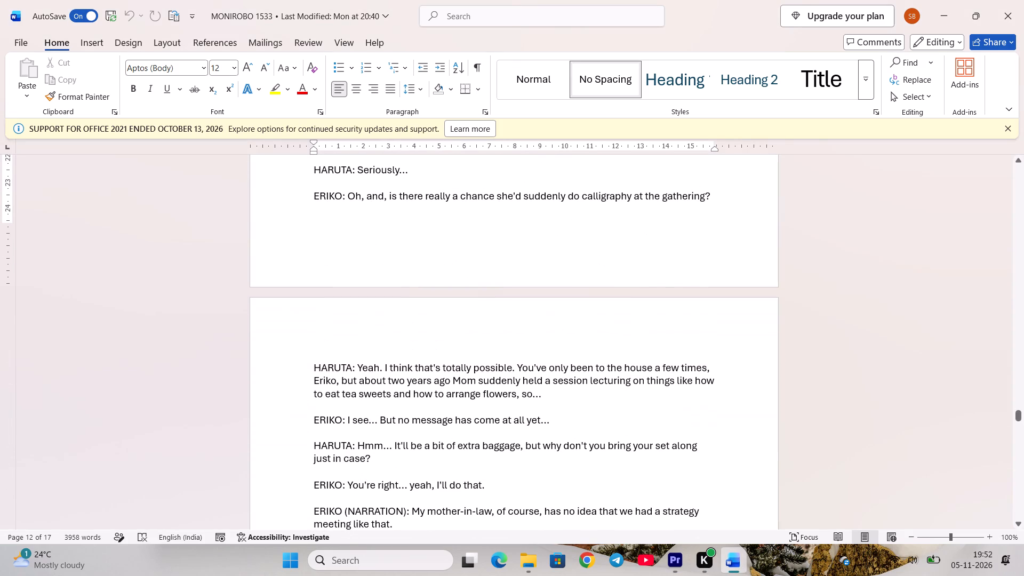
{"action": "left_click", "coordinate": [677, 560]}
{"action": "key", "text": "space"}
{"action": "key", "text": "space"}
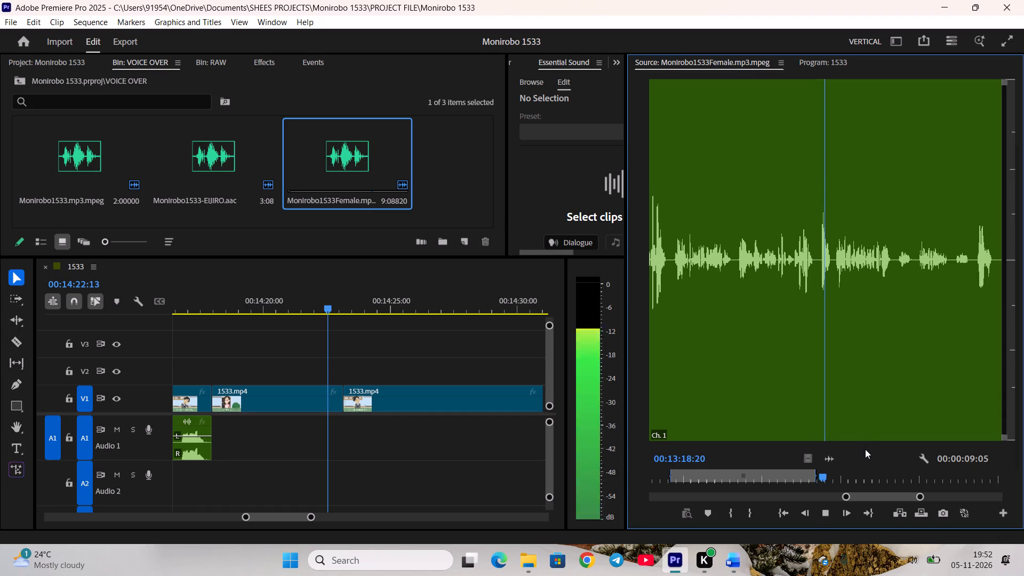
{"action": "scroll", "coordinate": [861, 462], "scroll_direction": "up", "scroll_amount": 10}
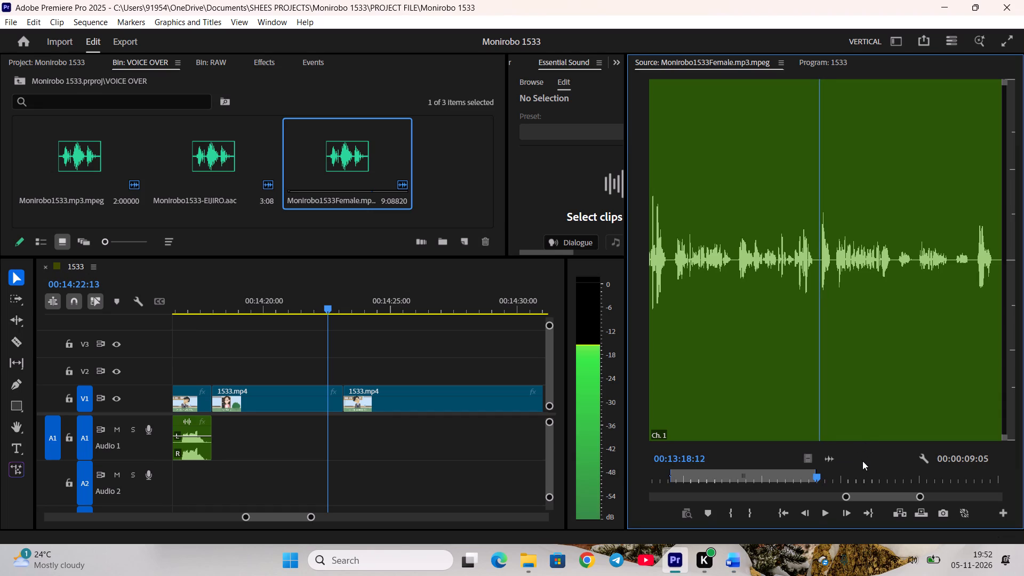
{"action": "type", "text": "i"}
Mark Eriko's calligraphy question out at 00:13:23:03 and place it on Audio 1 directly after Haruta's "Seriously..." clip.
{"action": "key", "text": "space"}
{"action": "left_click", "coordinate": [744, 569]}
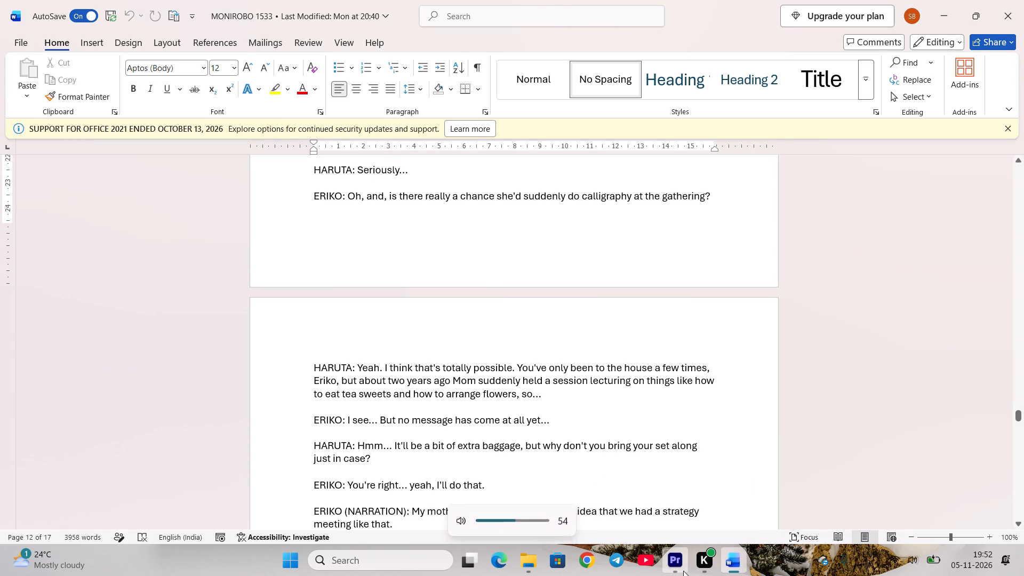
{"action": "left_click", "coordinate": [683, 571]}
{"action": "key", "text": "space"}
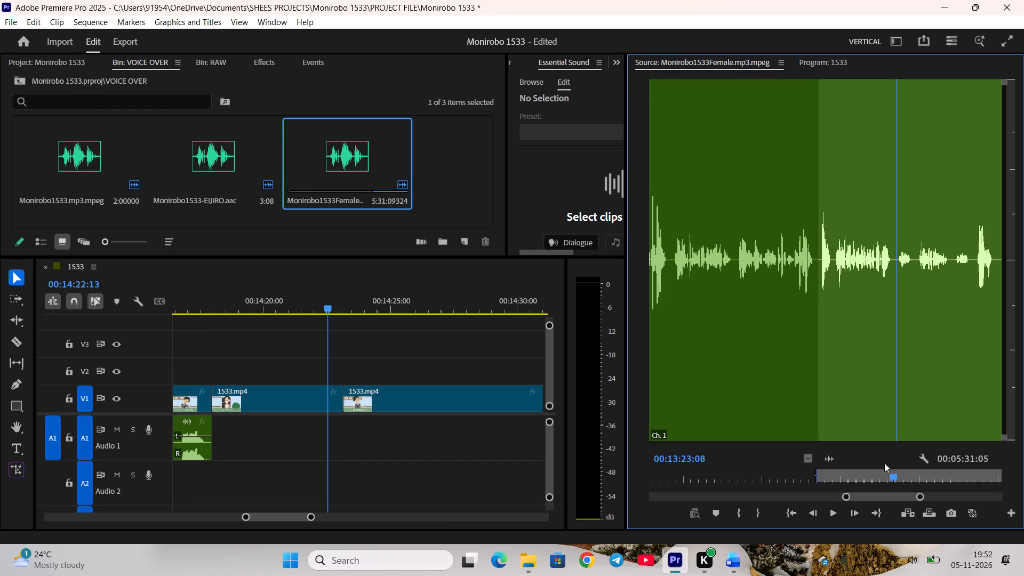
{"action": "scroll", "coordinate": [883, 471], "scroll_direction": "up", "scroll_amount": 6}
{"action": "key", "text": "o"}
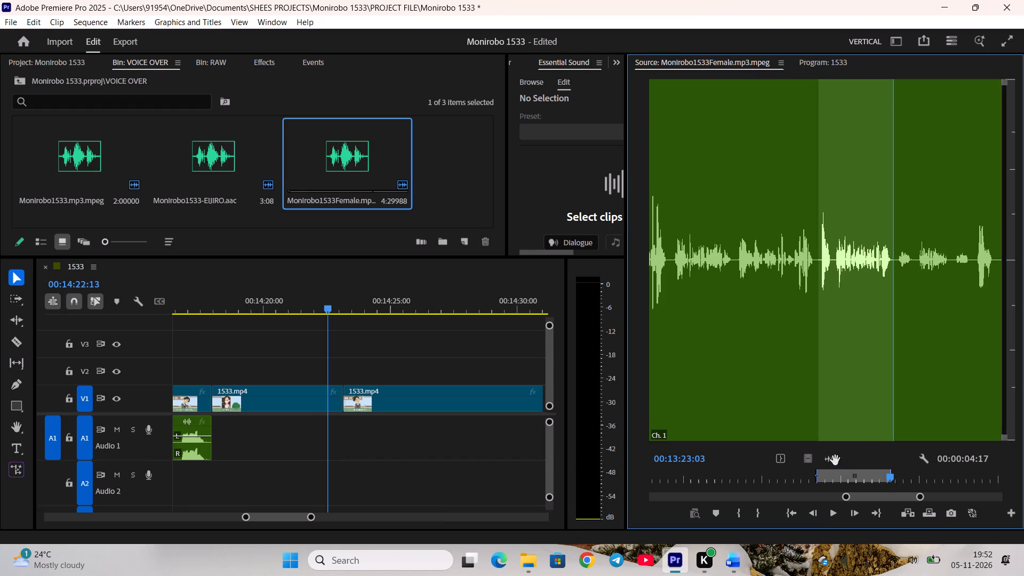
{"action": "left_click_drag", "start_coordinate": [833, 460], "coordinate": [215, 438]}
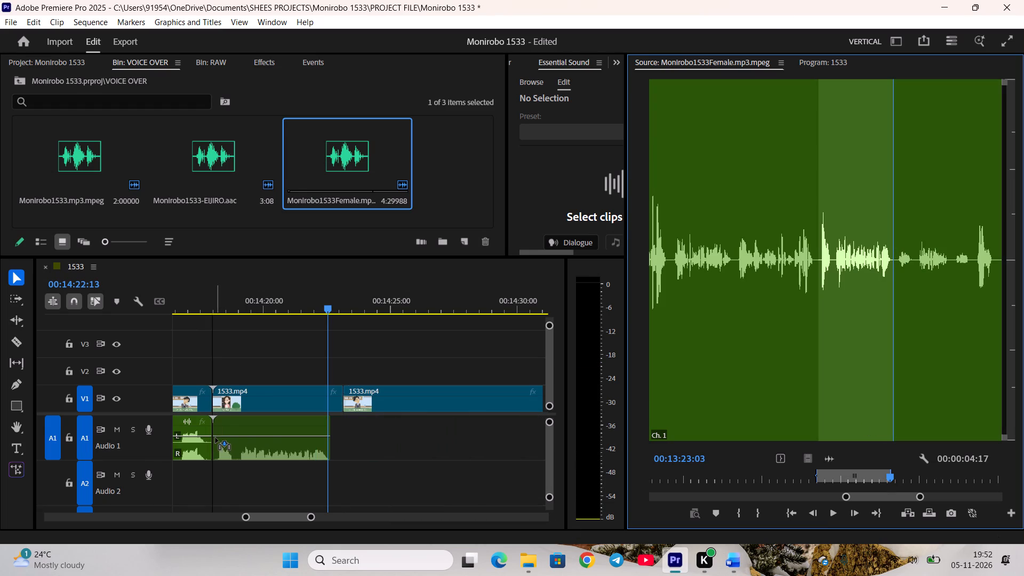
{"action": "left_click_drag", "start_coordinate": [215, 438], "coordinate": [215, 438]}
Play Eriko's calligraphy-question clip on Audio 1 and extend its end slightly, to a duration of about 00:00:04:19.
{"action": "left_click", "coordinate": [218, 302]}
{"action": "key", "text": "space"}
{"action": "left_click", "coordinate": [332, 447]}
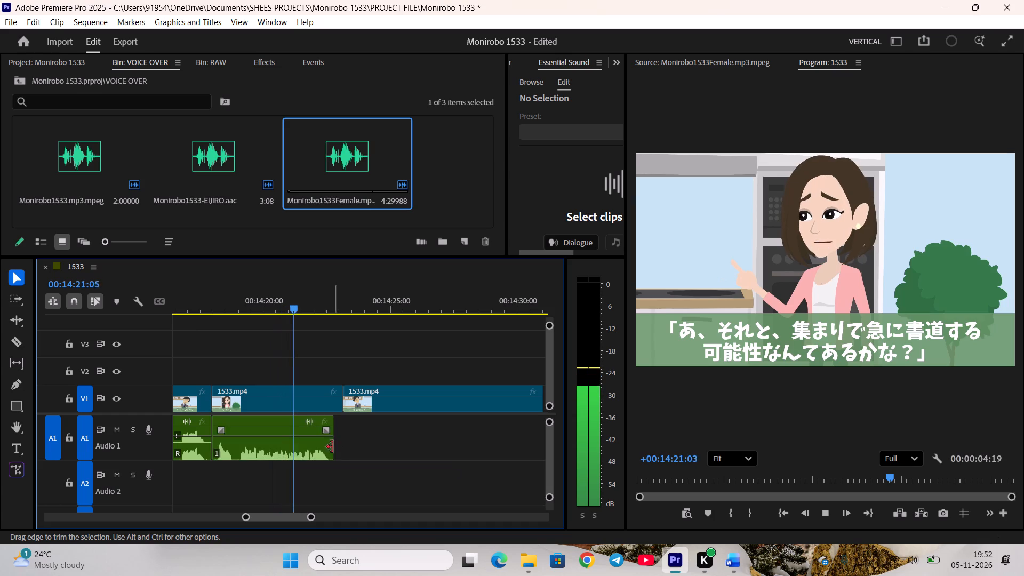
{"action": "key", "text": "space"}
Raise the gain of Eriko's calligraphy-question clip on Audio 1 by 10 dB.
{"action": "left_click", "coordinate": [311, 453]}
{"action": "key", "text": "g"}
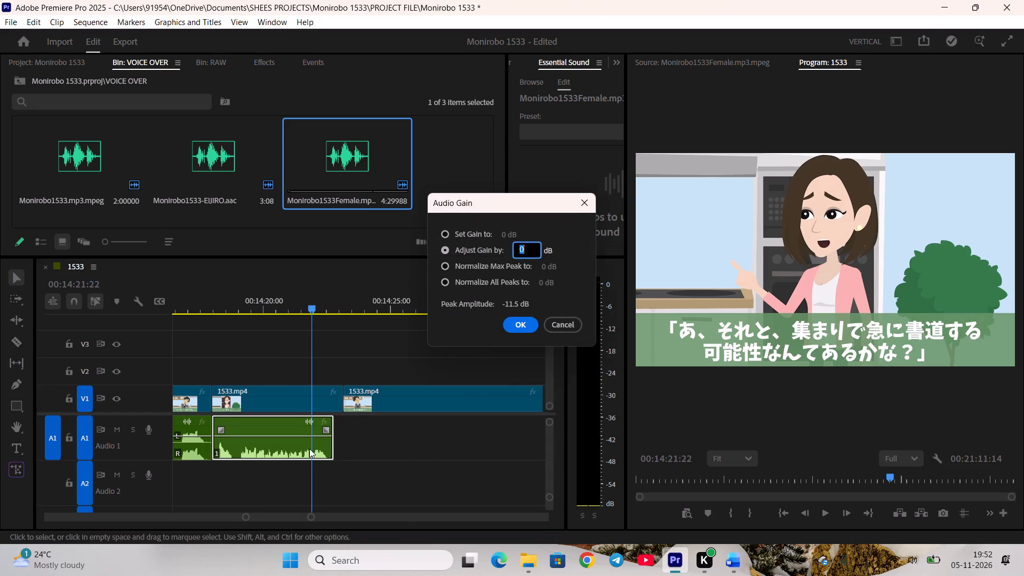
{"action": "type", "text": "10"}
{"action": "key", "text": "Return"}
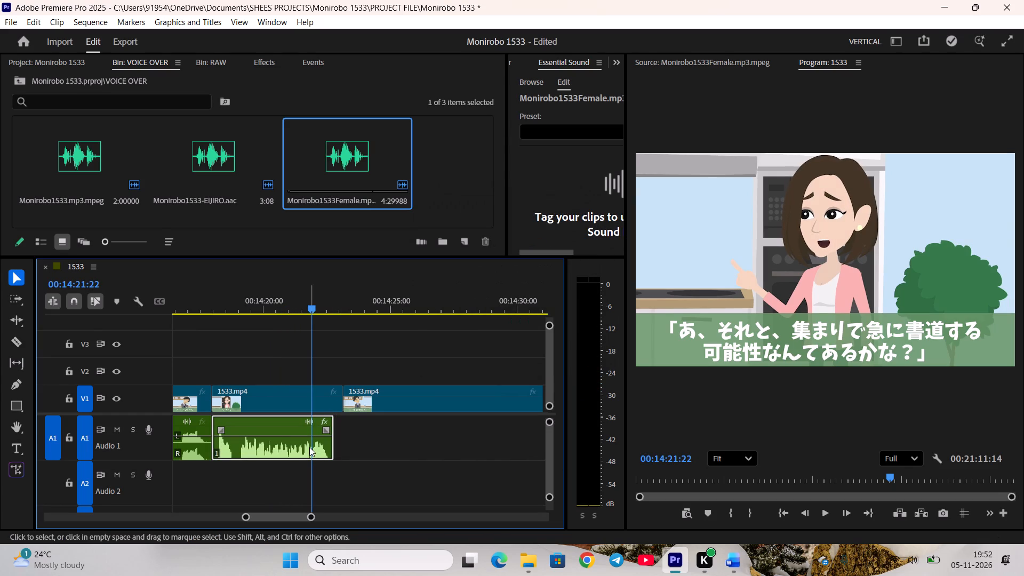
Trim Eriko's calligraphy-question V1 shot to end with her voice-over and close the gap before Haruta's next shot.
{"action": "left_click_drag", "start_coordinate": [341, 398], "coordinate": [336, 398]}
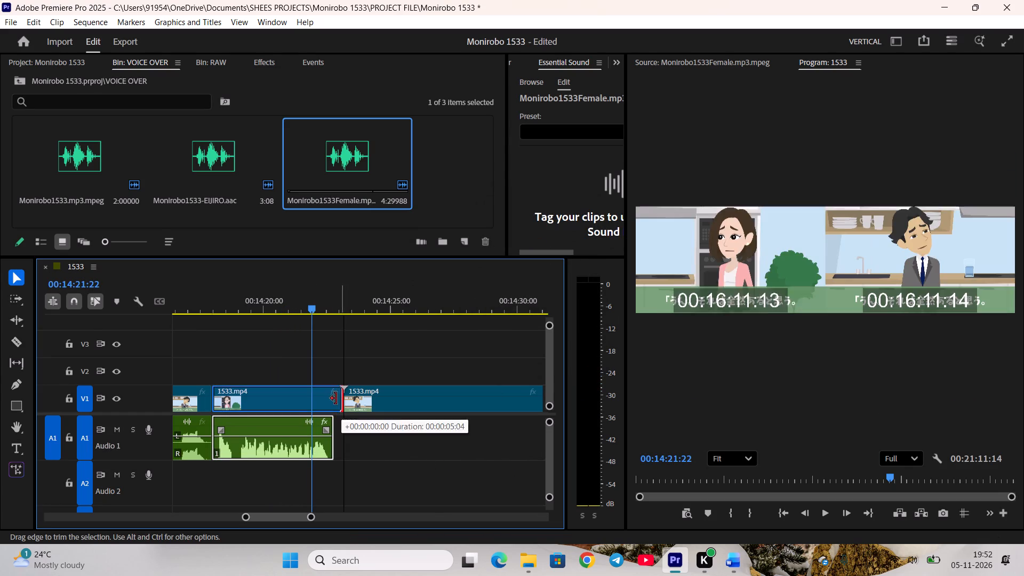
{"action": "left_click_drag", "start_coordinate": [336, 398], "coordinate": [334, 398]}
{"action": "key", "text": "space"}
{"action": "left_click", "coordinate": [355, 474]}
{"action": "key", "text": "space"}
{"action": "right_click", "coordinate": [342, 402]}
{"action": "left_click", "coordinate": [353, 404]}
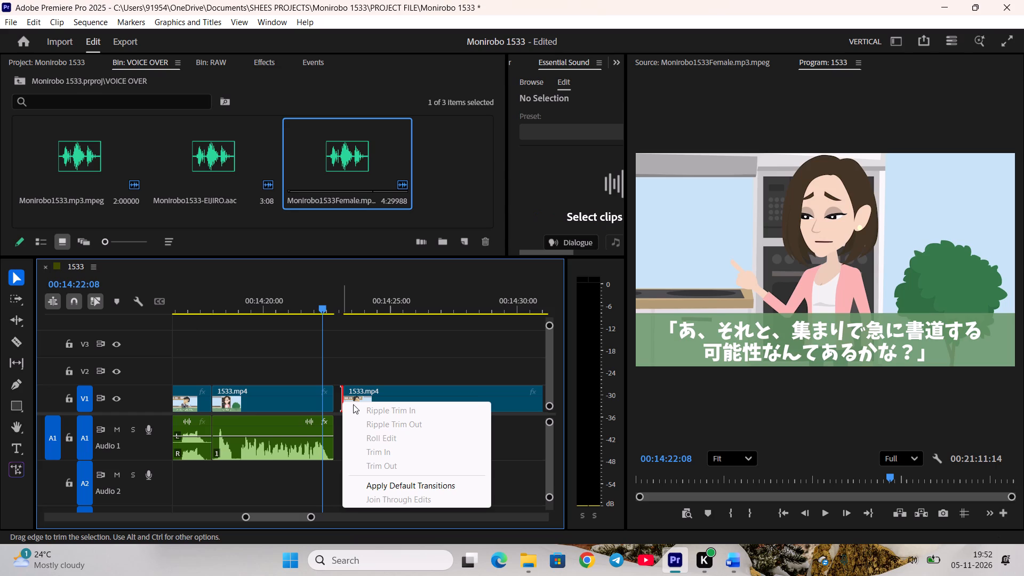
{"action": "right_click", "coordinate": [340, 396]}
{"action": "left_click", "coordinate": [355, 403]}
Scrub through Haruta's next V1 shot after Eriko's calligraphy question and save the project.
{"action": "scroll", "coordinate": [357, 421], "scroll_direction": "down", "scroll_amount": 5}
{"action": "key", "text": "space"}
{"action": "left_click_drag", "start_coordinate": [286, 296], "coordinate": [292, 300]}
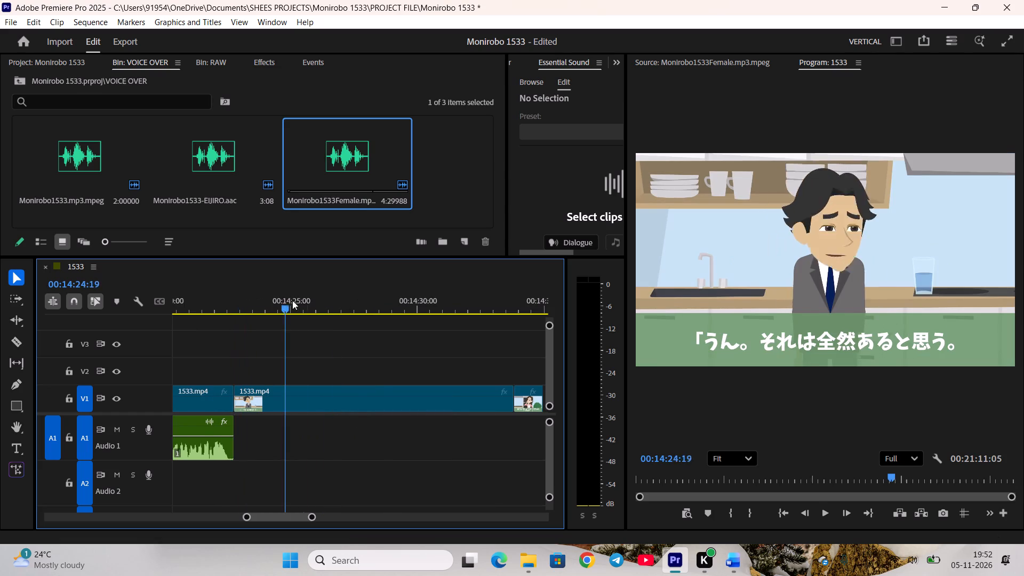
{"action": "left_click_drag", "start_coordinate": [292, 300], "coordinate": [494, 335]}
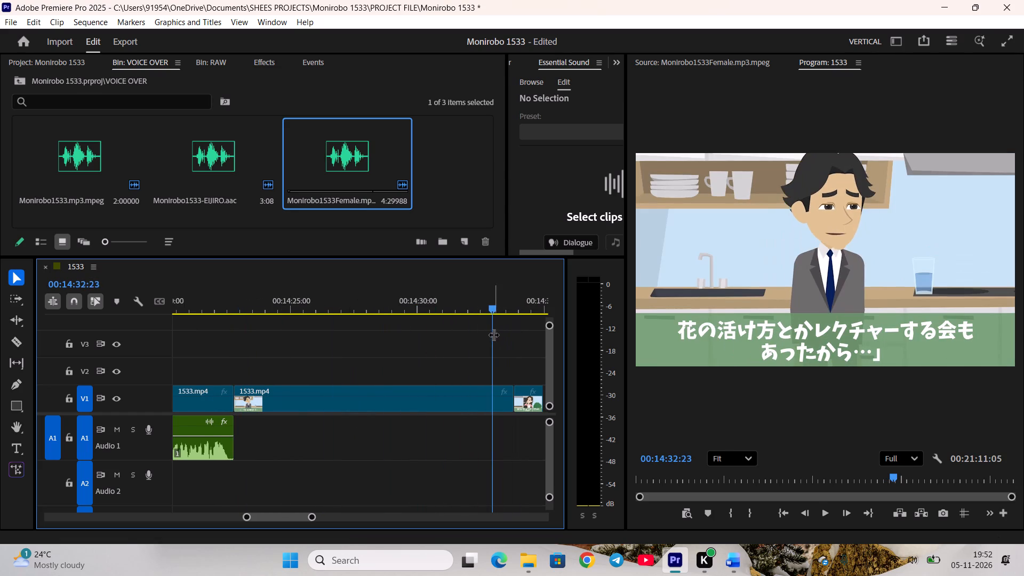
{"action": "key", "text": "ctrl+s"}
Open Monirobo1533.mp3.mpeg in the source monitor and mark in just before the next unused line, at about 00:03:59.
{"action": "double_click", "coordinate": [133, 152]}
{"action": "key", "text": "space"}
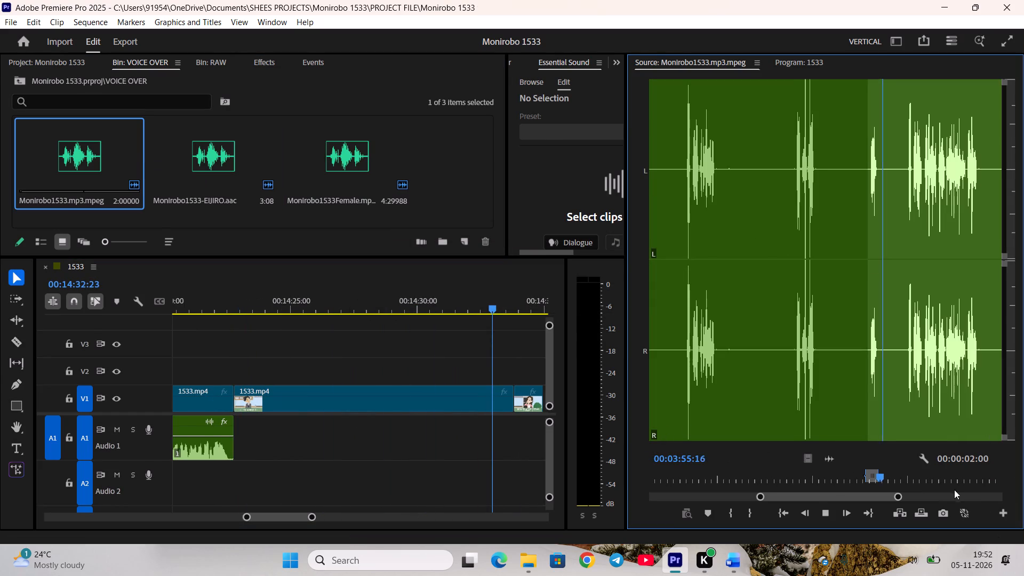
{"action": "left_click", "coordinate": [907, 475]}
{"action": "scroll", "coordinate": [910, 473], "scroll_direction": "up", "scroll_amount": 9}
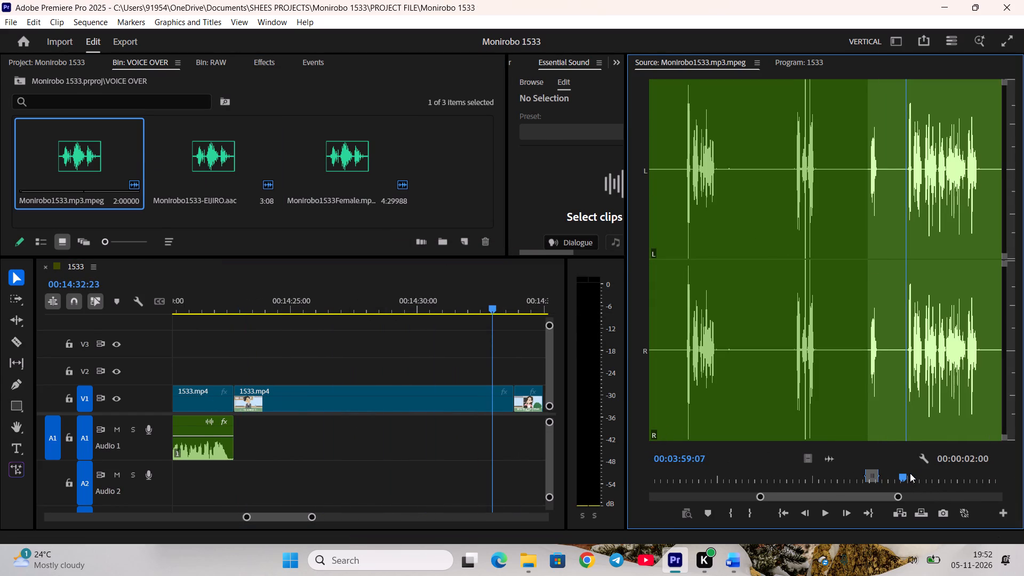
{"action": "scroll", "coordinate": [910, 473], "scroll_direction": "up", "scroll_amount": 1}
{"action": "key", "text": "i"}
Play the male recording while following Haruta's "Yeah. I think that's totally possible" line in the Word script.
{"action": "key", "text": "space"}
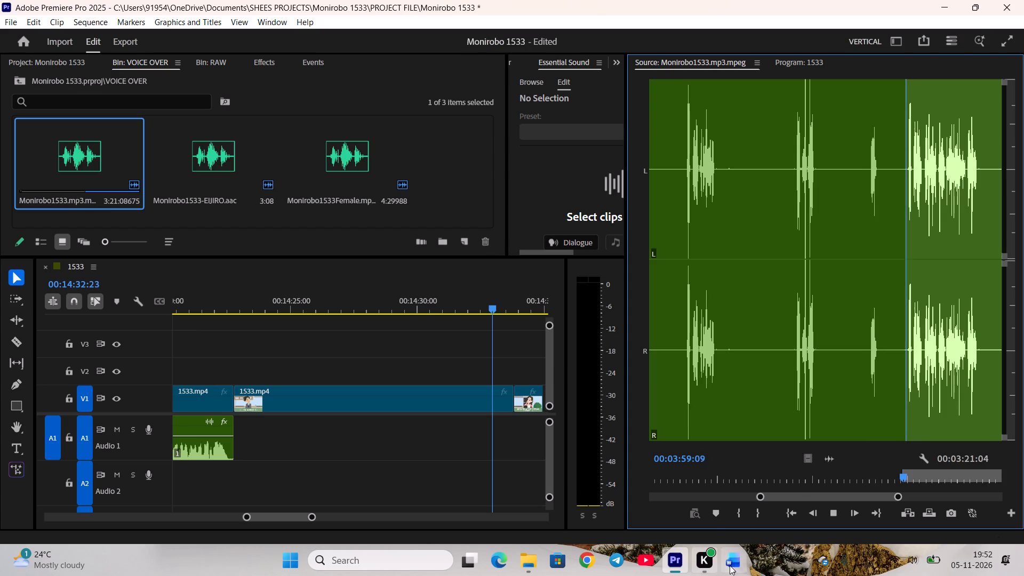
{"action": "left_click", "coordinate": [730, 565]}
{"action": "scroll", "coordinate": [458, 415], "scroll_direction": "down", "scroll_amount": 4}
{"action": "left_click", "coordinate": [533, 412]}
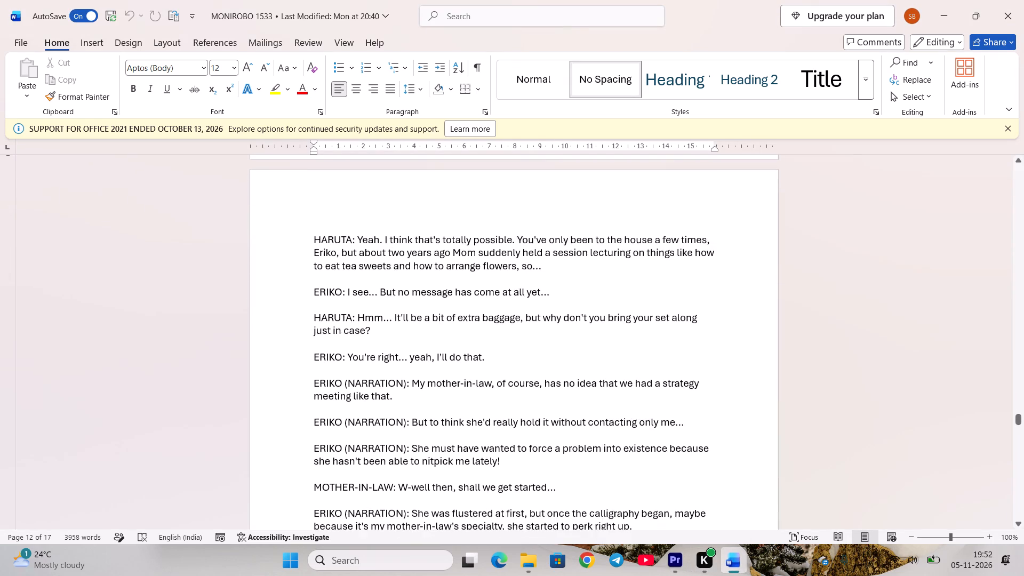
{"action": "scroll", "coordinate": [555, 415], "scroll_direction": "down", "scroll_amount": 1}
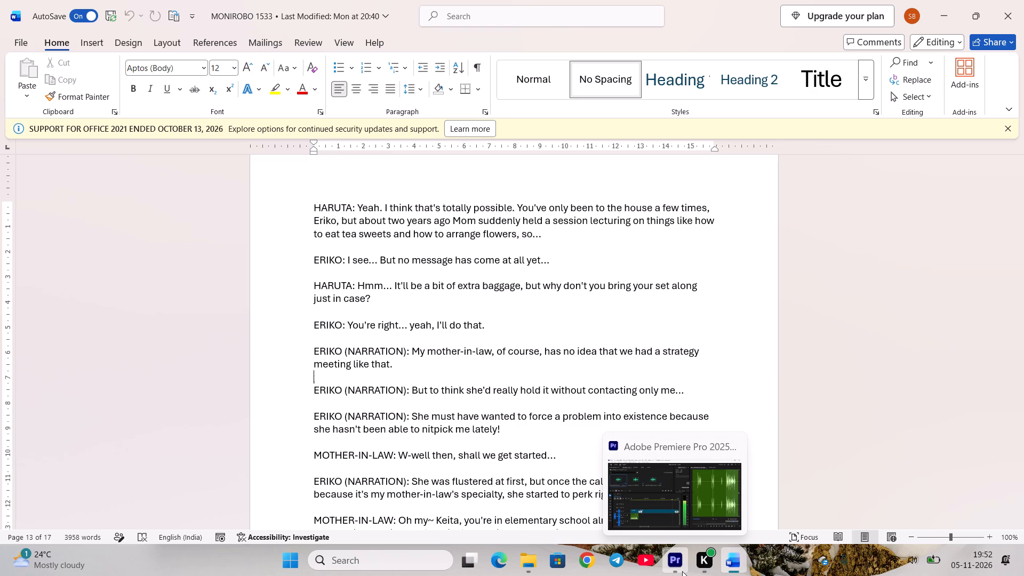
{"action": "key", "text": "space"}
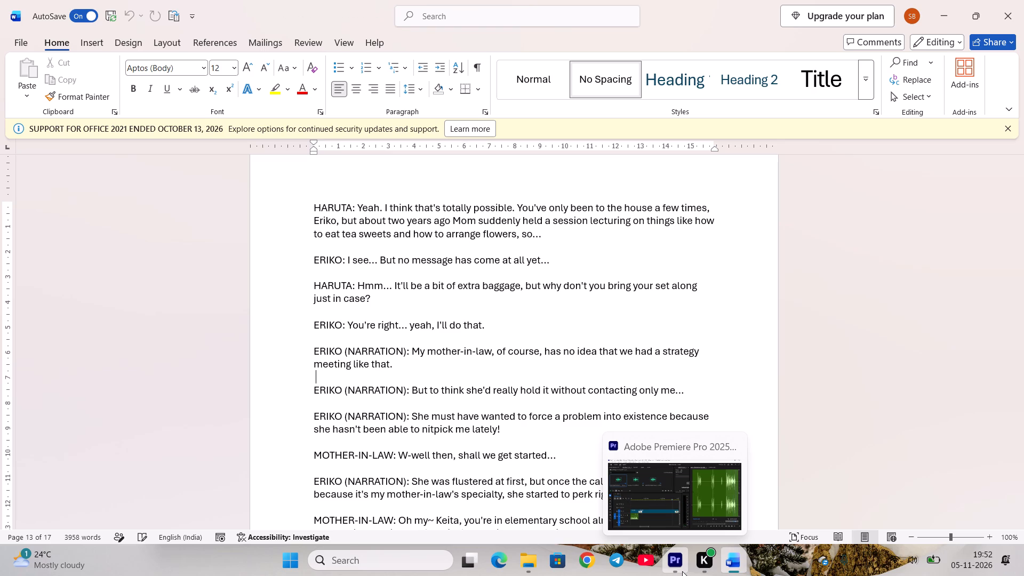
{"action": "left_click", "coordinate": [682, 571]}
{"action": "key", "text": "space"}
Back in the source waveform, mark Haruta's "Yeah. I think that's totally possible" line out at 00:04:10:16.
{"action": "scroll", "coordinate": [945, 495], "scroll_direction": "up", "scroll_amount": 4}
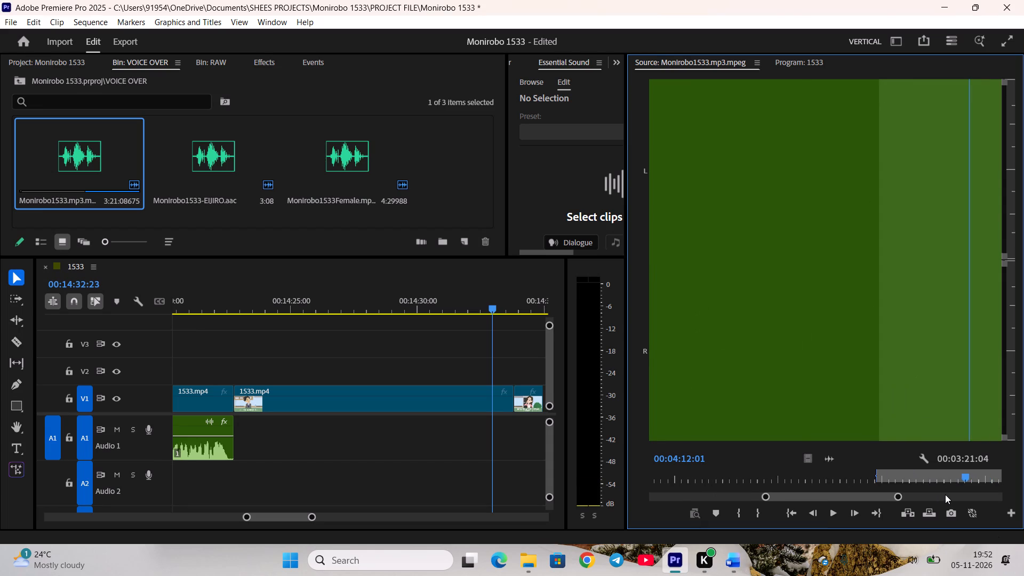
{"action": "scroll", "coordinate": [945, 494], "scroll_direction": "up", "scroll_amount": 17}
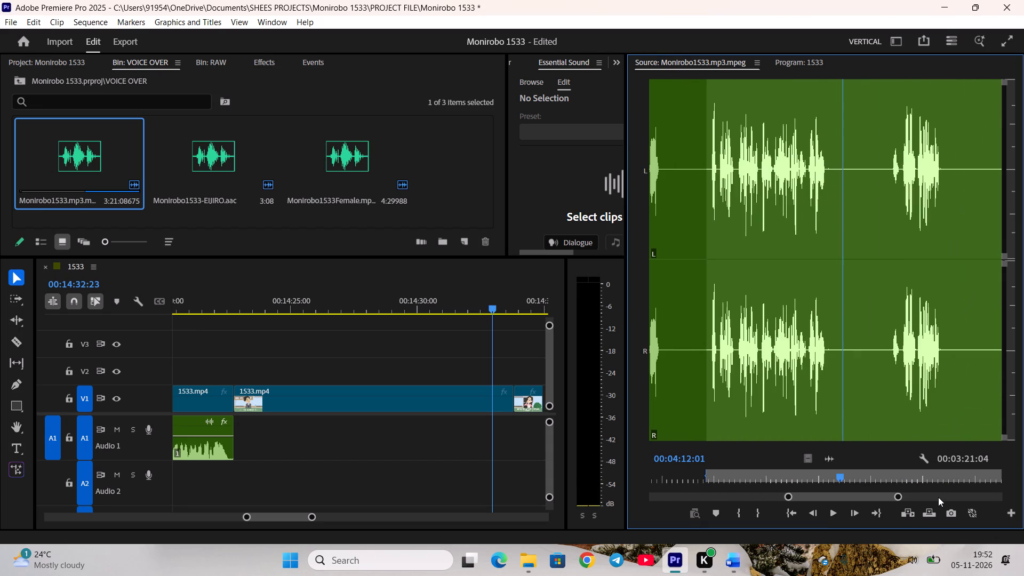
{"action": "scroll", "coordinate": [908, 496], "scroll_direction": "up", "scroll_amount": 2}
{"action": "scroll", "coordinate": [864, 480], "scroll_direction": "up", "scroll_amount": 8}
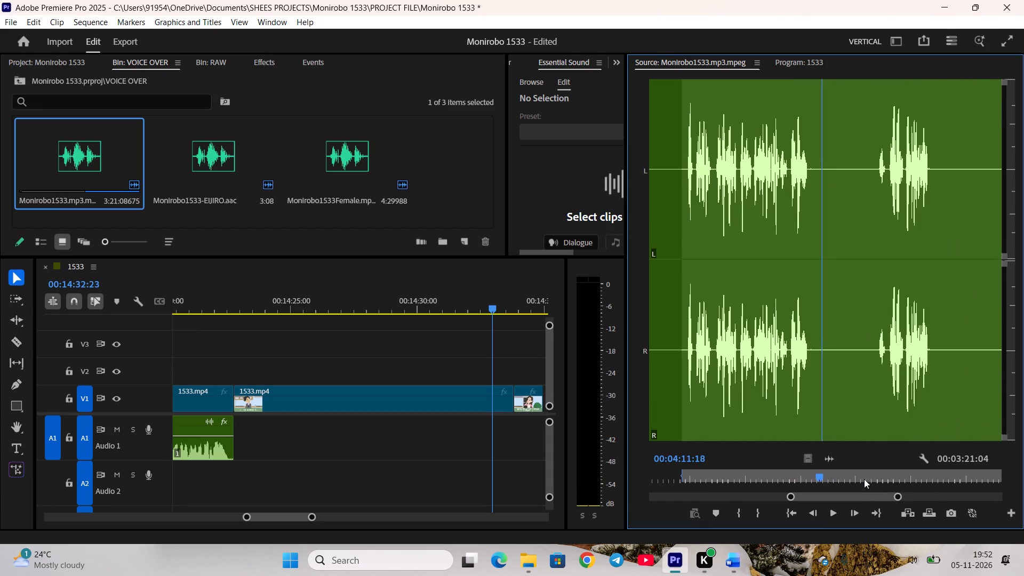
{"action": "scroll", "coordinate": [864, 479], "scroll_direction": "up", "scroll_amount": 20}
{"action": "scroll", "coordinate": [864, 479], "scroll_direction": "up", "scroll_amount": 7}
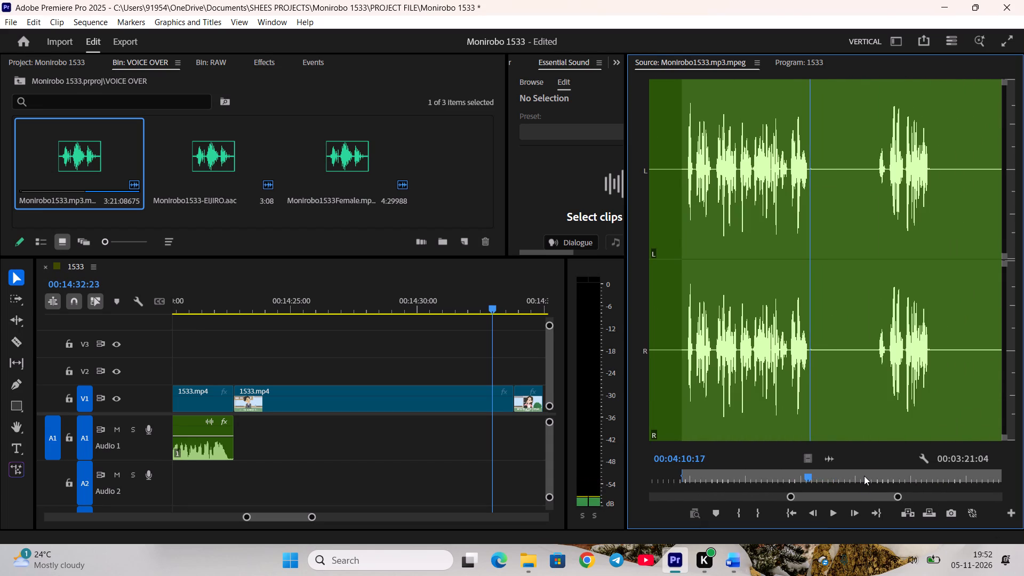
{"action": "scroll", "coordinate": [864, 476], "scroll_direction": "up", "scroll_amount": 2}
{"action": "scroll", "coordinate": [864, 476], "scroll_direction": "down", "scroll_amount": 1}
{"action": "type", "text": "po"}
{"action": "key", "text": "v"}
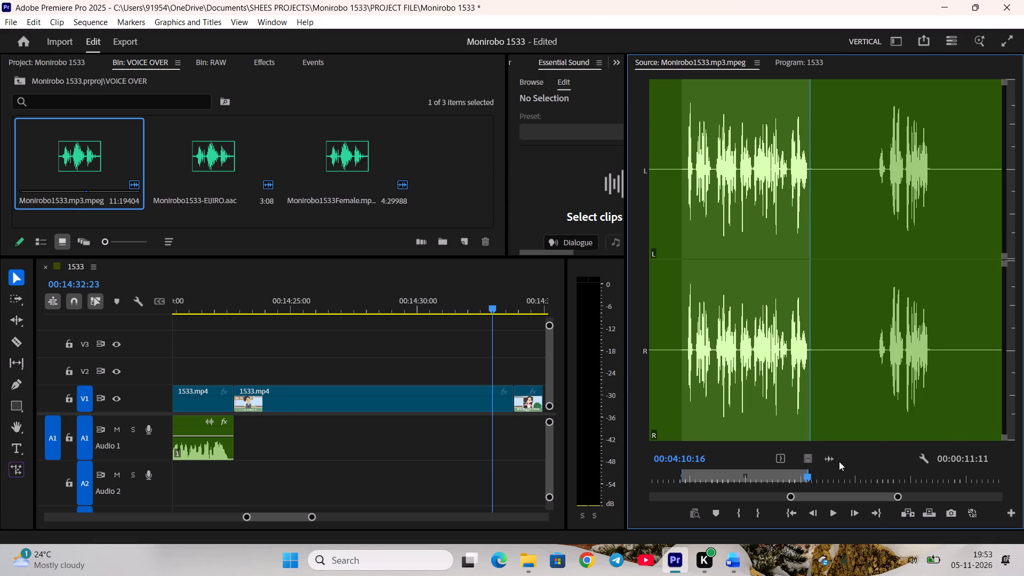
Place Haruta's "totally possible" line on Audio 1, trim its start slightly and butt it against Eriko's calligraphy-question clip.
{"action": "left_click_drag", "start_coordinate": [827, 458], "coordinate": [279, 420]}
{"action": "left_click_drag", "start_coordinate": [281, 442], "coordinate": [285, 441]}
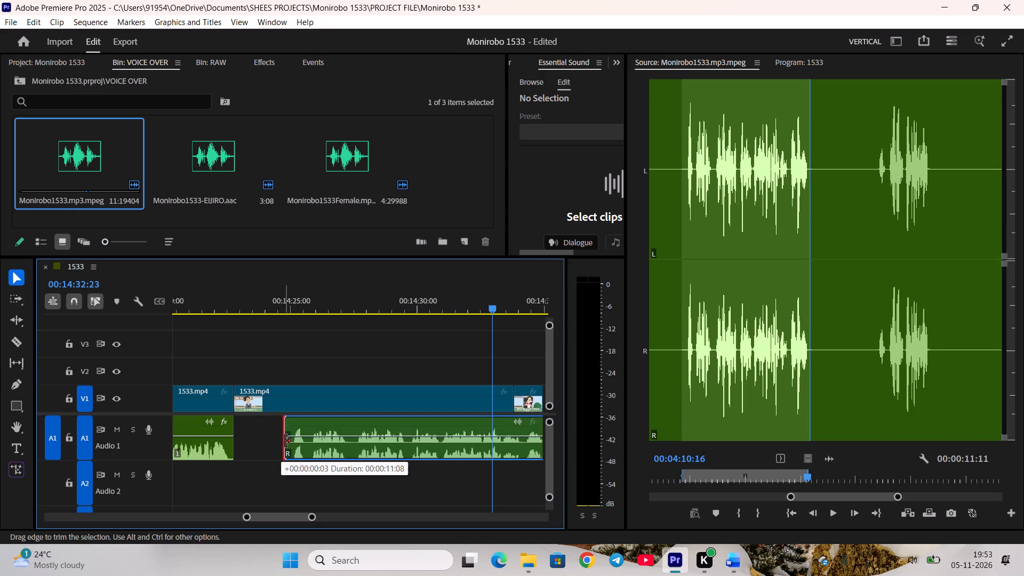
{"action": "left_click_drag", "start_coordinate": [285, 441], "coordinate": [288, 440]}
{"action": "left_click_drag", "start_coordinate": [316, 444], "coordinate": [268, 441]}
{"action": "left_click", "coordinate": [331, 474]}
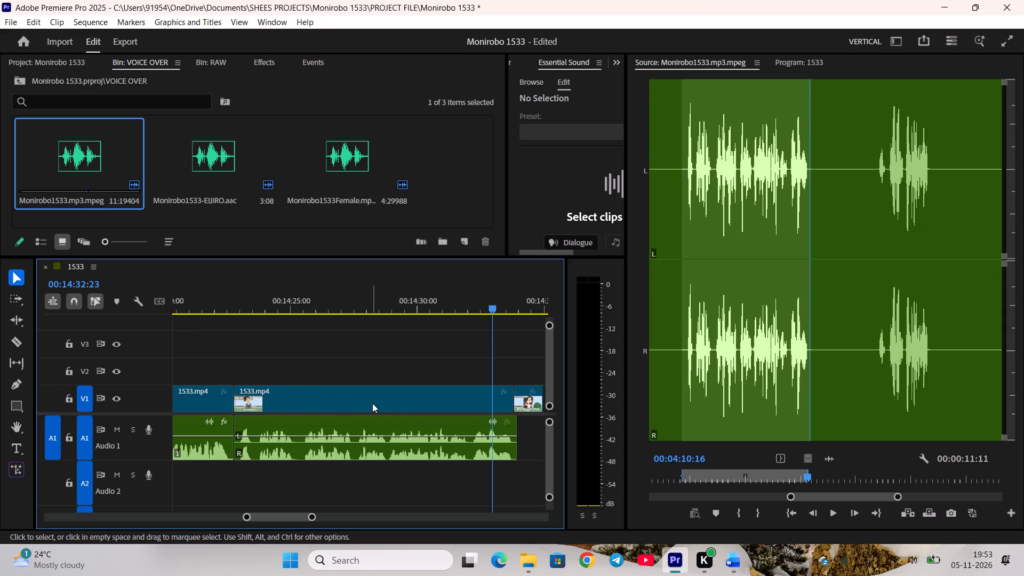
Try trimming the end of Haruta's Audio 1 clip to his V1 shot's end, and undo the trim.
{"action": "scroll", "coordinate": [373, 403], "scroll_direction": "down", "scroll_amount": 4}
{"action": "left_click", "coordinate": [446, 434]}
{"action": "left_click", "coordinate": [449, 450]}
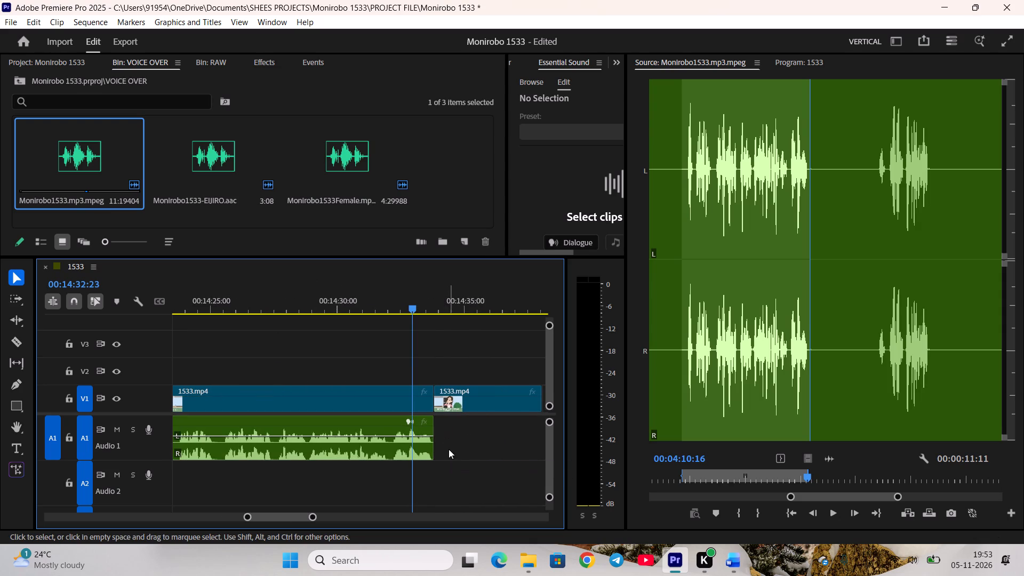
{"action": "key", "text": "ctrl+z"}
Cut the pause between 00:14:25:05 and 00:14:25:09 out of Haruta's Audio 1 clip and close the gap.
{"action": "scroll", "coordinate": [329, 451], "scroll_direction": "up", "scroll_amount": 5}
{"action": "left_click_drag", "start_coordinate": [329, 290], "coordinate": [322, 304]}
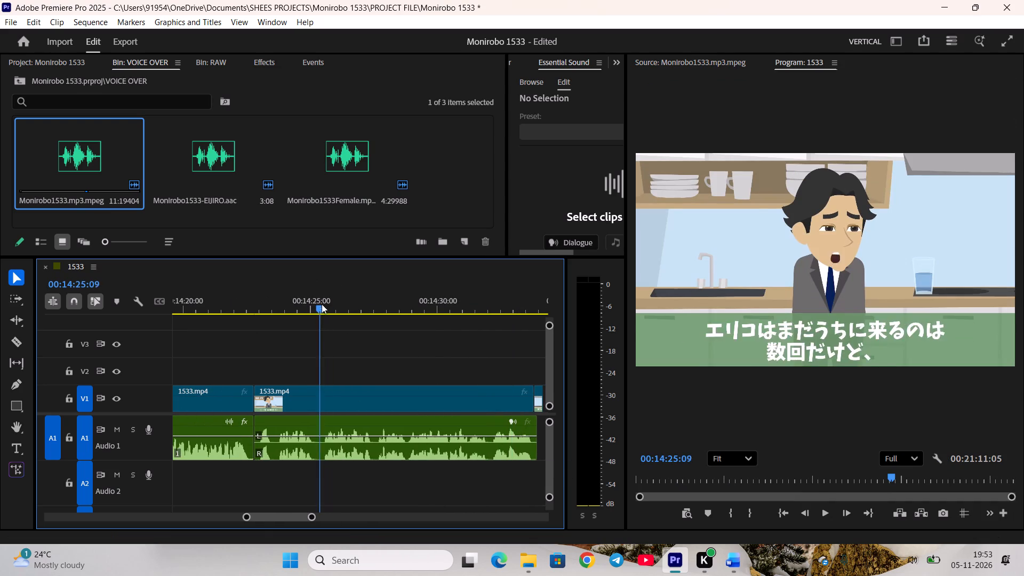
{"action": "left_click_drag", "start_coordinate": [322, 304], "coordinate": [317, 309]}
{"action": "left_click", "coordinate": [333, 450]}
{"action": "key", "text": "c"}
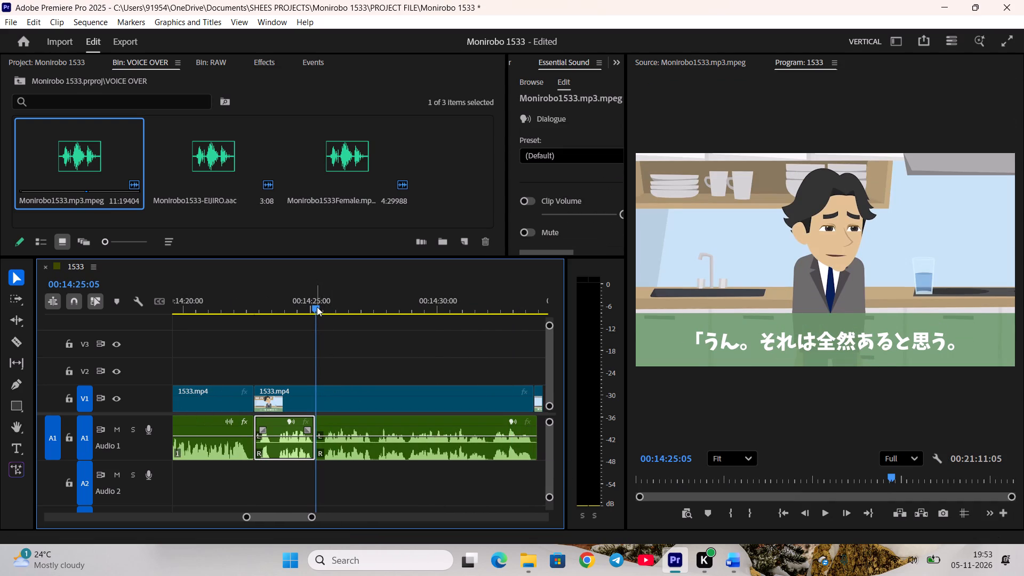
{"action": "left_click_drag", "start_coordinate": [317, 308], "coordinate": [322, 311]}
{"action": "left_click", "coordinate": [370, 449]}
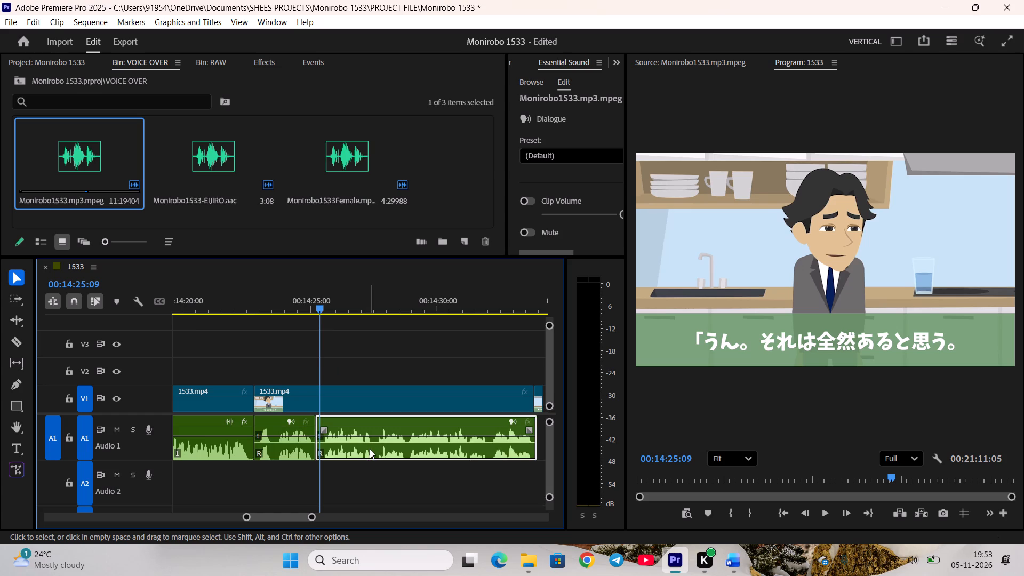
{"action": "key", "text": "c"}
{"action": "key", "text": "BackSpace"}
{"action": "left_click", "coordinate": [373, 451]}
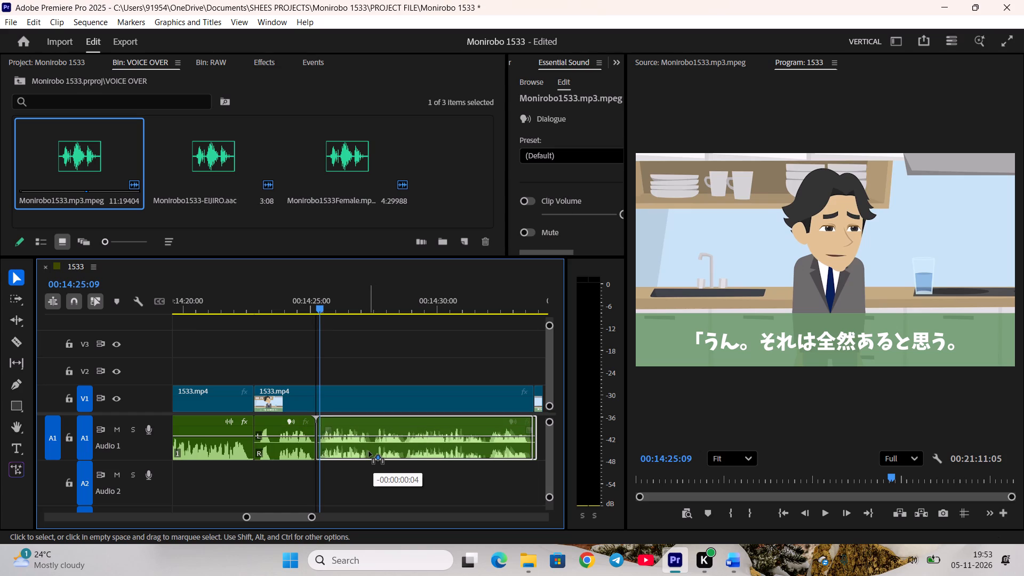
{"action": "left_click", "coordinate": [434, 481]}
Trim Haruta's V1 shot to end with his voice-over and close the gap before Eriko's next shot.
{"action": "scroll", "coordinate": [494, 461], "scroll_direction": "down", "scroll_amount": 2}
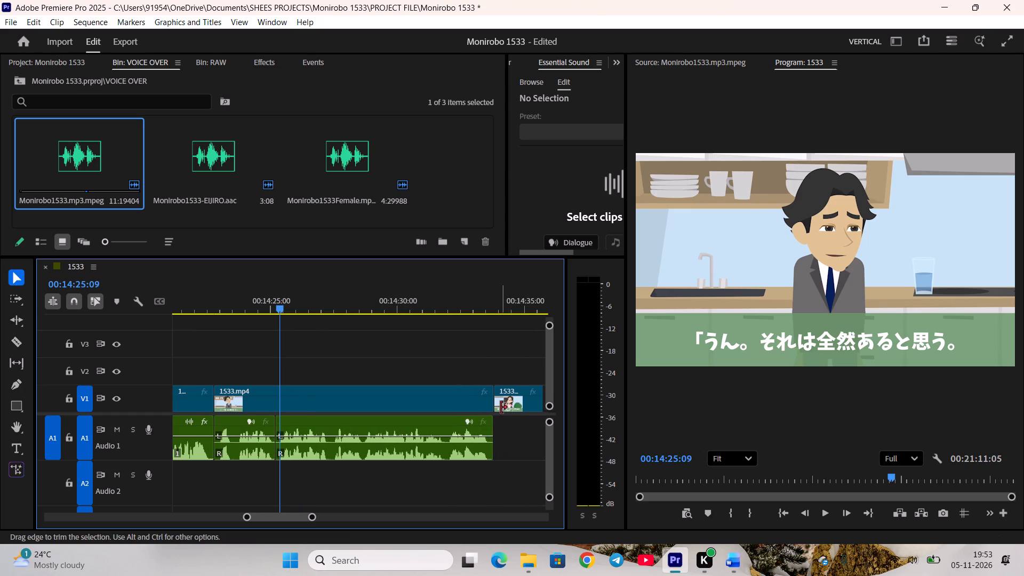
{"action": "left_click", "coordinate": [493, 403]}
{"action": "key", "text": "space"}
{"action": "scroll", "coordinate": [454, 426], "scroll_direction": "down", "scroll_amount": 3}
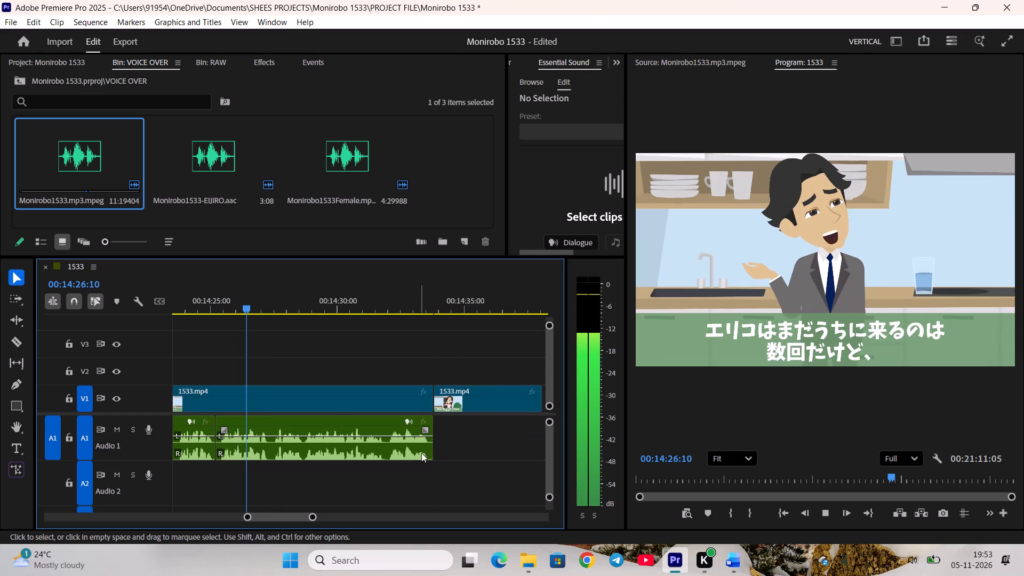
{"action": "right_click", "coordinate": [434, 397]}
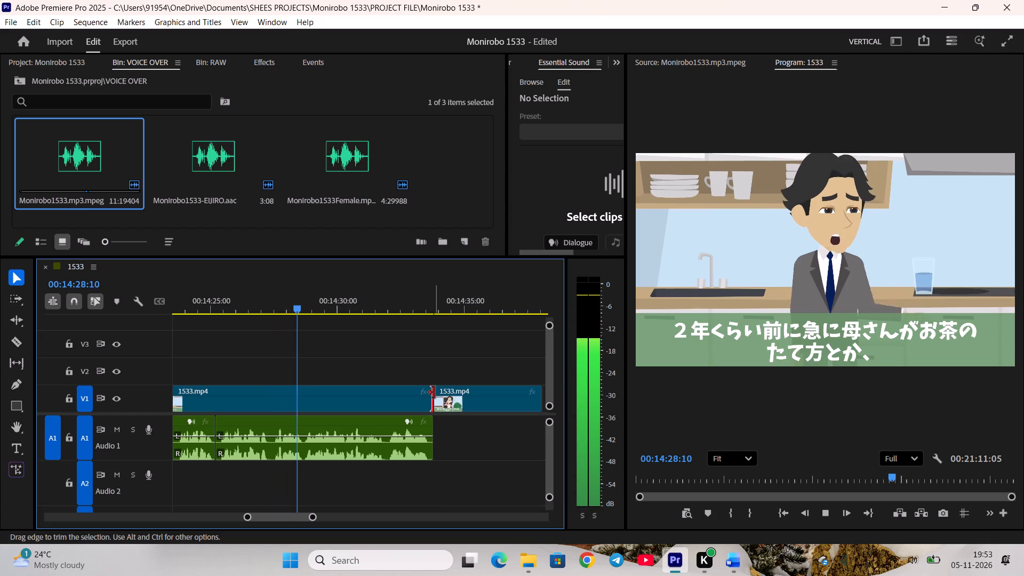
{"action": "right_click", "coordinate": [434, 393]}
{"action": "left_click", "coordinate": [439, 398]}
Preview Eriko's next V1 shot up to about 00:14:37:02 and save the project.
{"action": "scroll", "coordinate": [396, 425], "scroll_direction": "down", "scroll_amount": 10}
{"action": "key", "text": "space"}
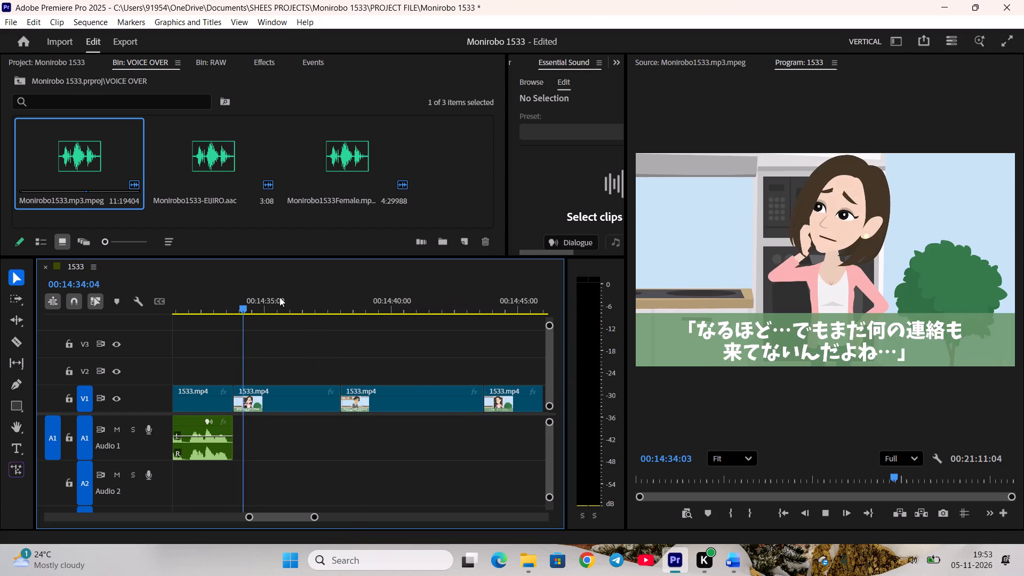
{"action": "left_click_drag", "start_coordinate": [278, 296], "coordinate": [318, 316]}
{"action": "key", "text": "ctrl+s"}
Open the Monirobo1533Female recording in the source monitor and mark in at 00:13:23:05, before Eriko's next line.
{"action": "double_click", "coordinate": [339, 159]}
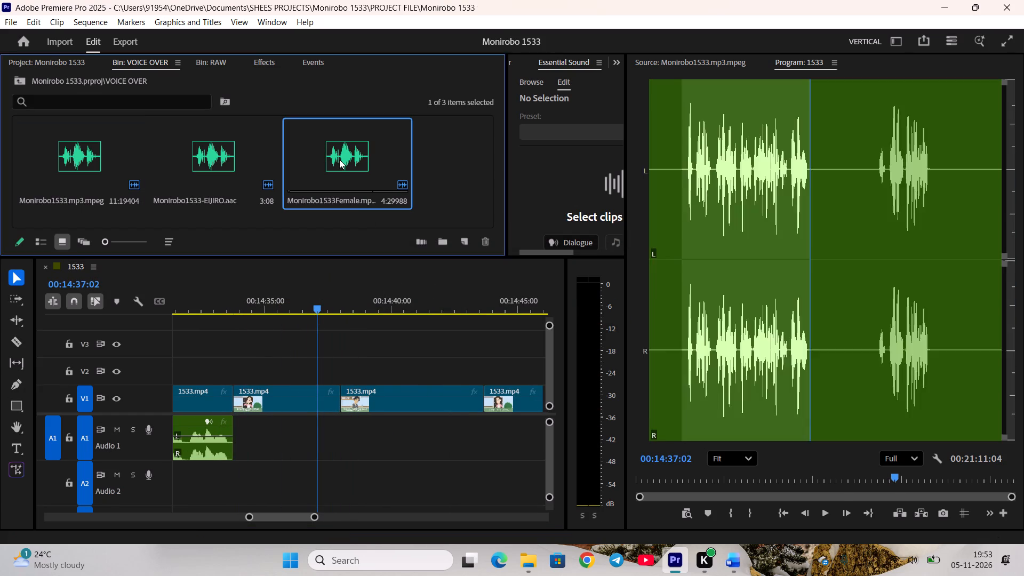
{"action": "key", "text": "space"}
{"action": "key", "text": "space"}
{"action": "scroll", "coordinate": [878, 447], "scroll_direction": "up", "scroll_amount": 5}
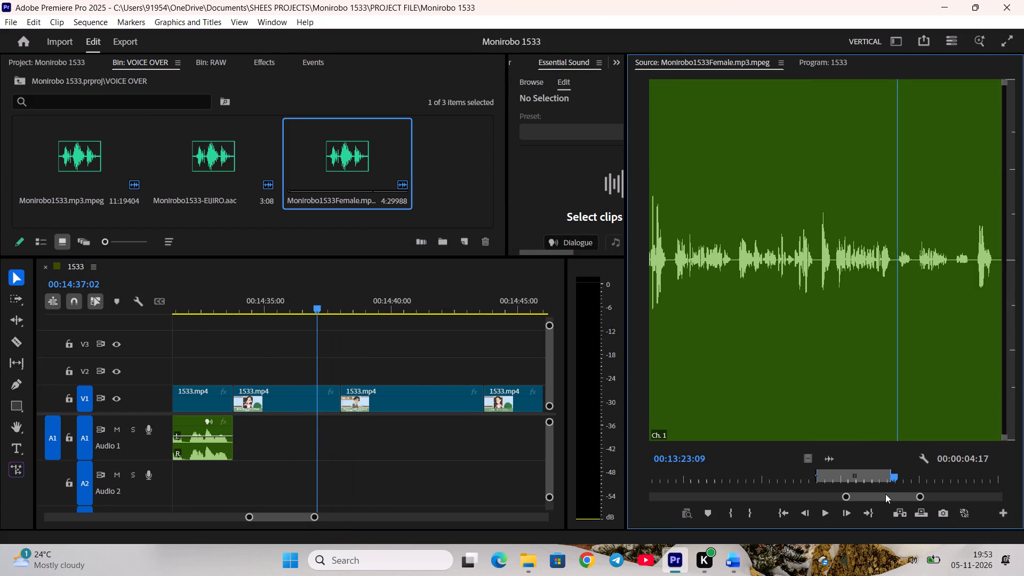
{"action": "scroll", "coordinate": [892, 470], "scroll_direction": "up", "scroll_amount": 5}
{"action": "key", "text": "i"}
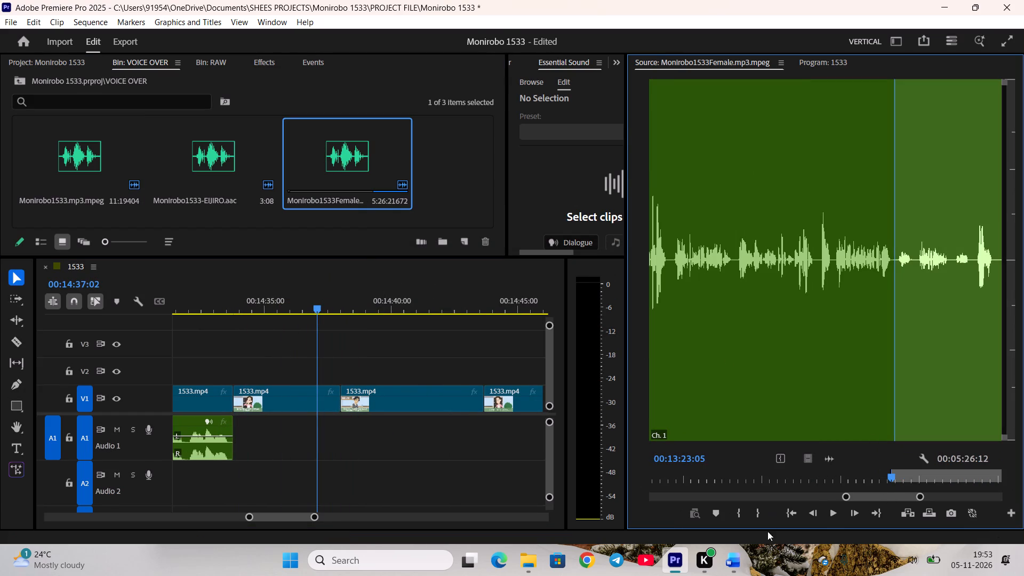
Check Eriko's "I see... But no message has come" line in the Word script, play it in the recording and mark out at 00:13:26:17.
{"action": "left_click", "coordinate": [737, 572]}
{"action": "scroll", "coordinate": [587, 324], "scroll_direction": "down", "scroll_amount": 4}
{"action": "scroll", "coordinate": [587, 324], "scroll_direction": "up", "scroll_amount": 4}
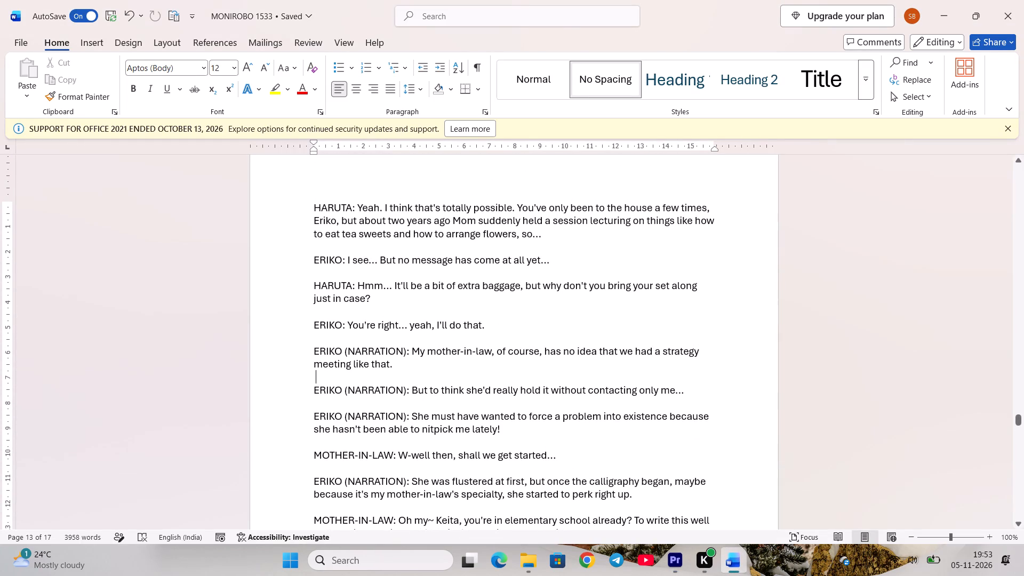
{"action": "left_click", "coordinate": [679, 560]}
{"action": "key", "text": "space"}
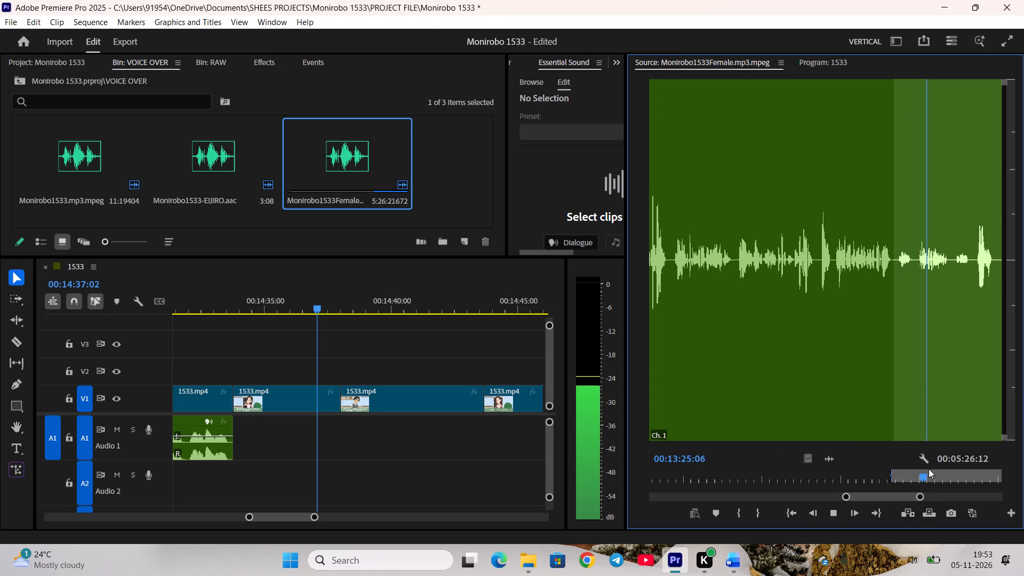
{"action": "key", "text": "space"}
{"action": "scroll", "coordinate": [926, 461], "scroll_direction": "up", "scroll_amount": 3}
{"action": "key", "text": "o"}
Place Eriko's "I see..." line on Audio 1 directly after Haruta's "totally possible" voice-over.
{"action": "left_click_drag", "start_coordinate": [829, 458], "coordinate": [318, 460]}
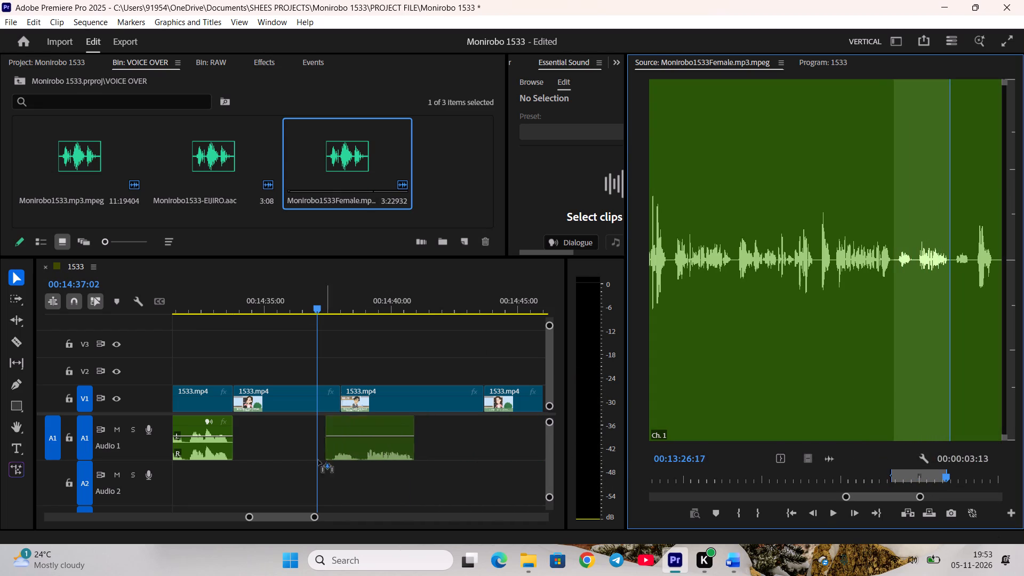
{"action": "left_click_drag", "start_coordinate": [318, 460], "coordinate": [305, 461]}
{"action": "left_click_drag", "start_coordinate": [348, 488], "coordinate": [275, 441]}
Raise the gain of Eriko's "I see..." clip on Audio 1 by 10 dB.
{"action": "key", "text": "g"}
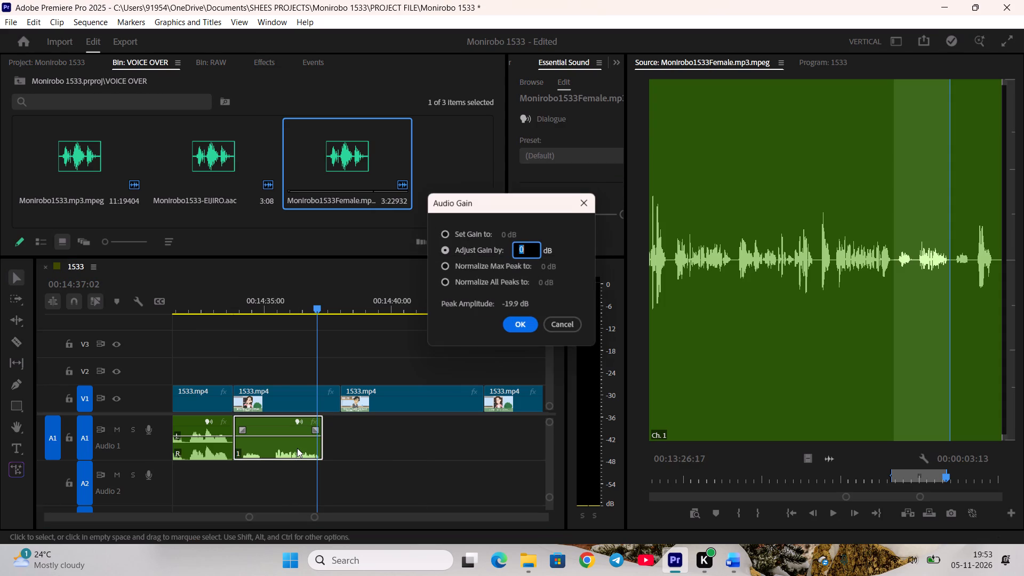
{"action": "type", "text": "10"}
{"action": "key", "text": "Return"}
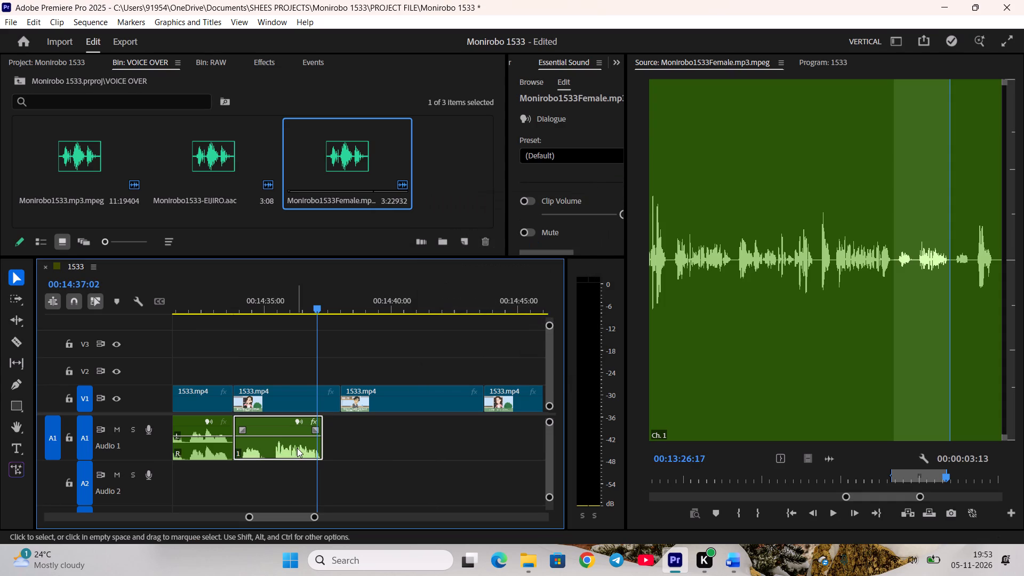
Play Eriko's "I see..." clip on Audio 1 and extend its end slightly.
{"action": "left_click", "coordinate": [245, 299]}
{"action": "key", "text": "space"}
{"action": "left_click", "coordinate": [266, 343]}
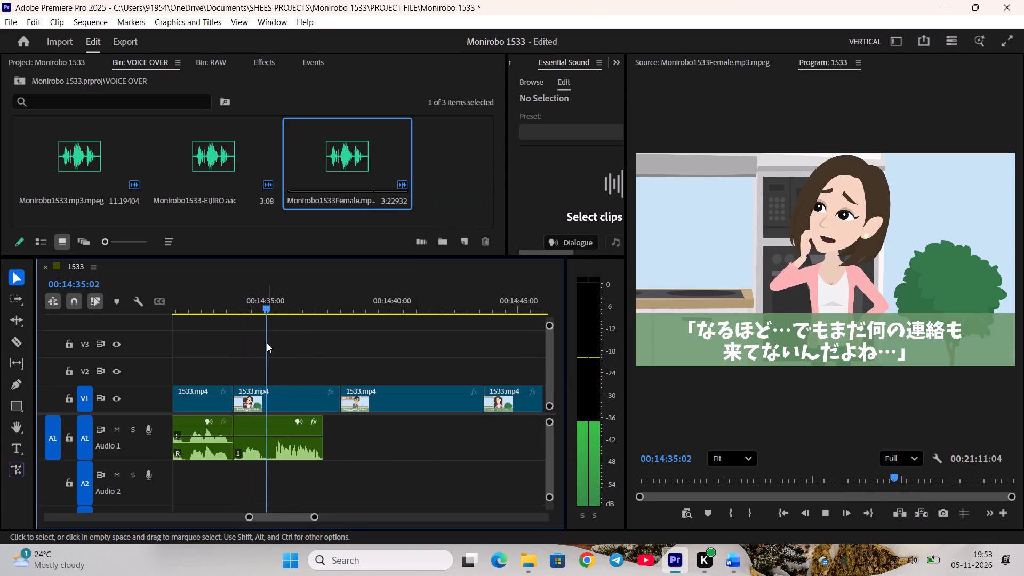
{"action": "left_click", "coordinate": [326, 449]}
{"action": "key", "text": "space"}
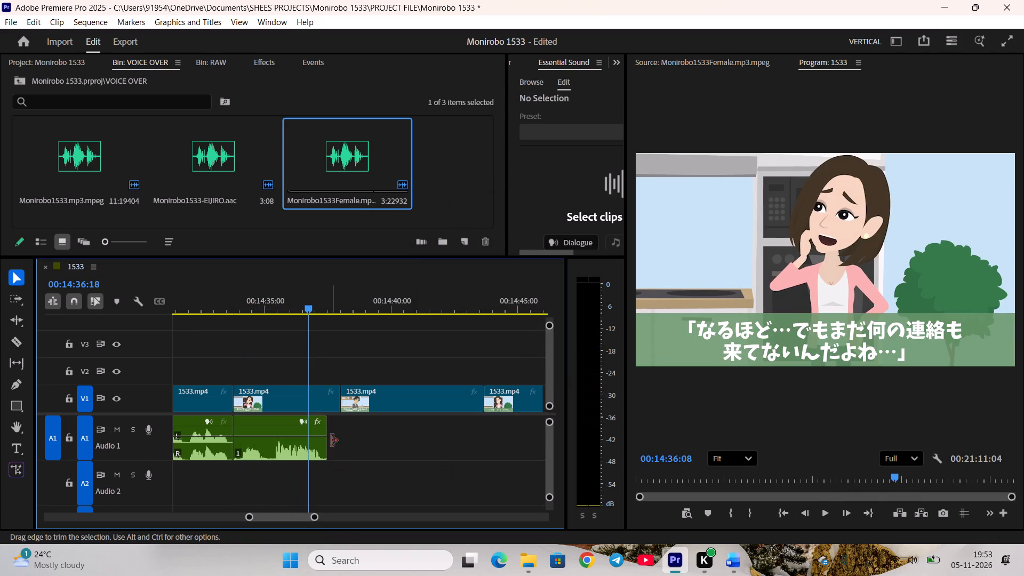
Trim Eriko's "I see..." V1 shot to end with her voice-over and close the gap before Haruta's next shot.
{"action": "left_click_drag", "start_coordinate": [339, 405], "coordinate": [330, 405]}
{"action": "key", "text": "space"}
{"action": "key", "text": "space"}
{"action": "right_click", "coordinate": [333, 401]}
{"action": "left_click", "coordinate": [354, 406]}
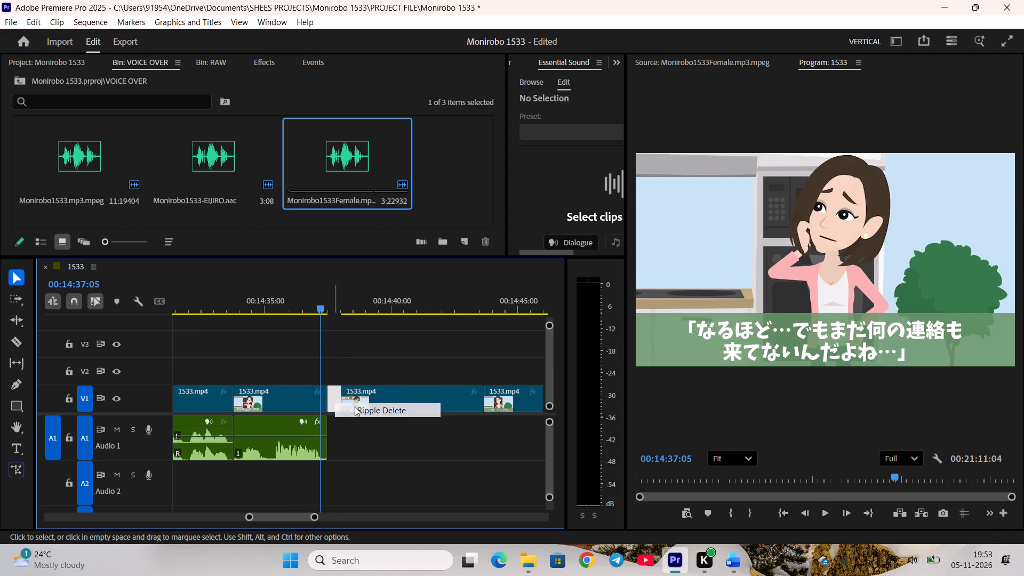
Raise the gain of Eriko's "I see..." clip on Audio 1 by a further 3 dB.
{"action": "scroll", "coordinate": [357, 411], "scroll_direction": "down", "scroll_amount": 4}
{"action": "key", "text": "space"}
{"action": "left_click_drag", "start_coordinate": [291, 299], "coordinate": [355, 331]}
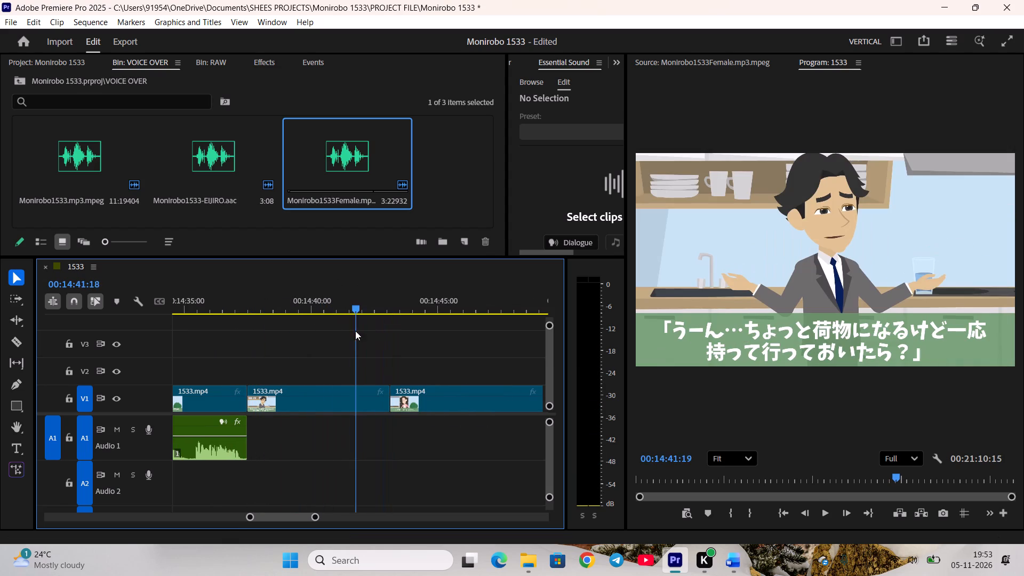
{"action": "left_click_drag", "start_coordinate": [355, 331], "coordinate": [354, 331]}
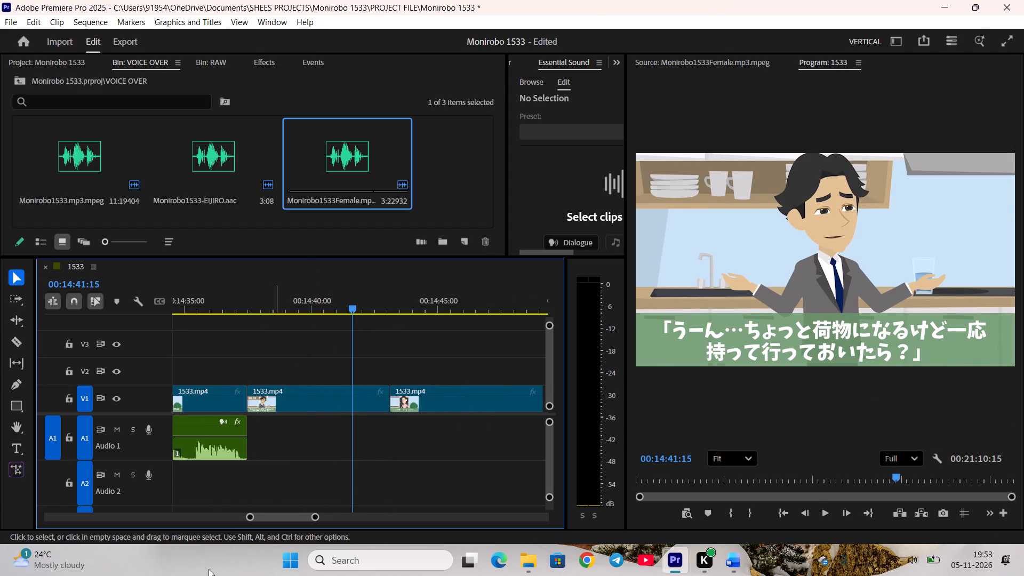
{"action": "left_click", "coordinate": [218, 451]}
{"action": "key", "text": "g"}
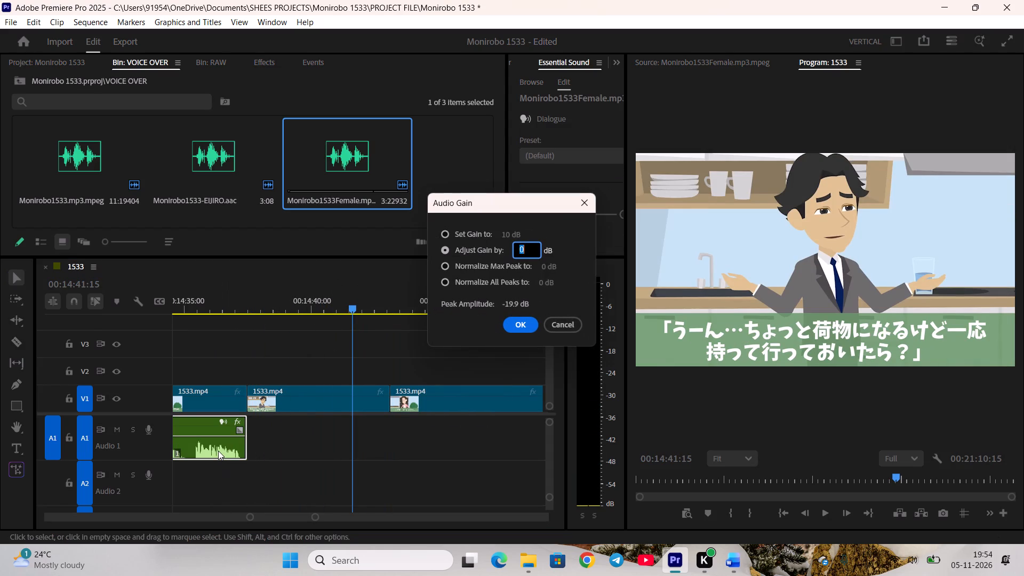
{"action": "key", "text": "3"}
{"action": "key", "text": "Return"}
{"action": "key", "text": "space"}
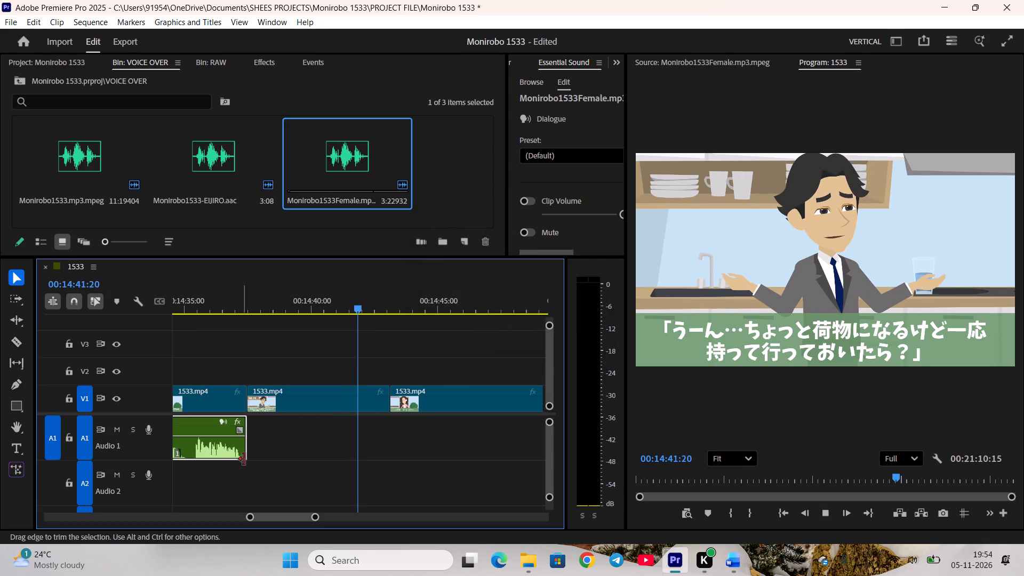
{"action": "key", "text": "space"}
Place Haruta's "Hmm... It'll be a bit of extra baggage" line from Monirobo1533.mp3.mpeg on Audio 1 directly after Eriko's "I see..." voice-over.
{"action": "double_click", "coordinate": [245, 175]}
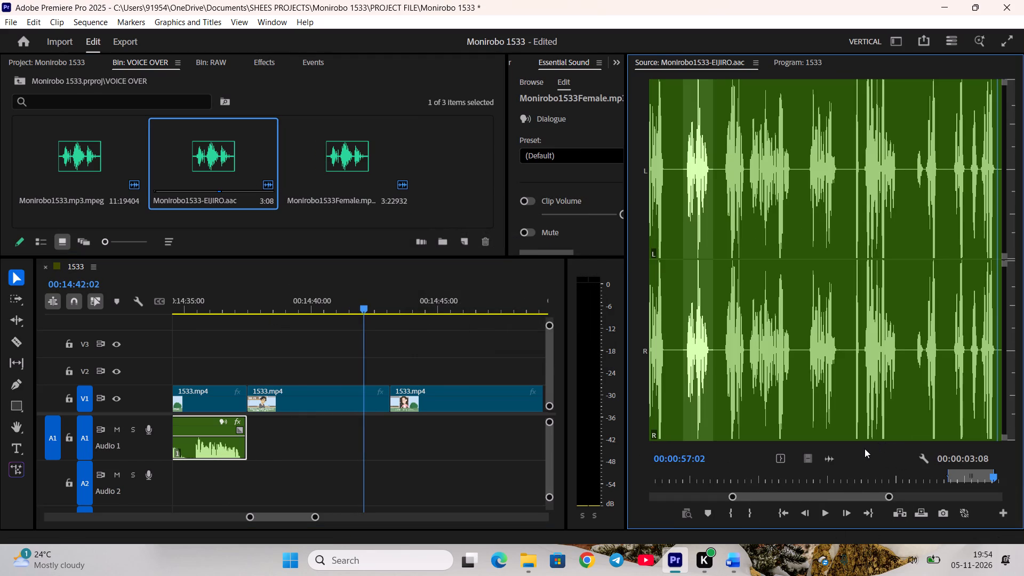
{"action": "left_click", "coordinate": [101, 166]}
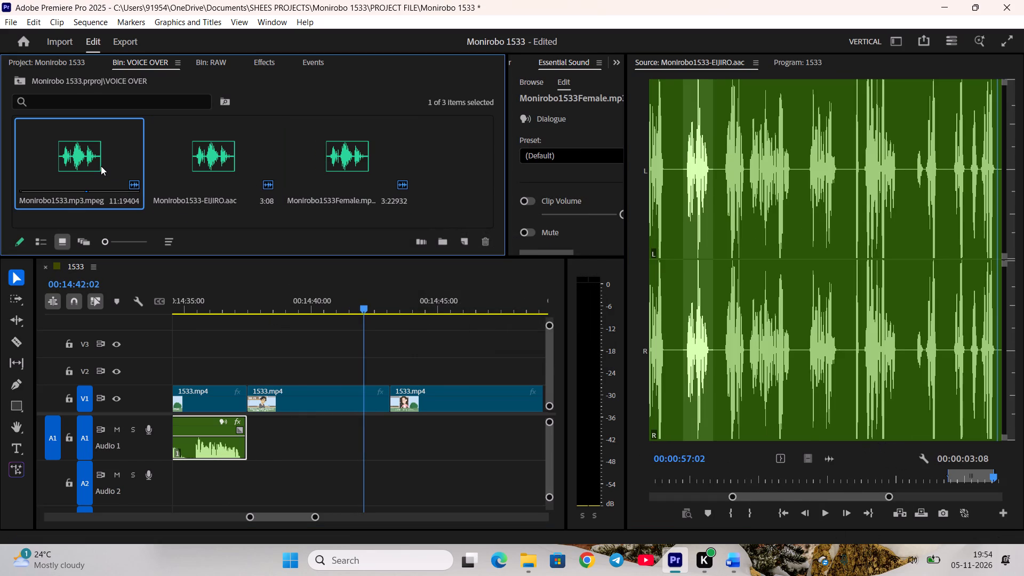
{"action": "left_click", "coordinate": [101, 166]}
{"action": "key", "text": "space"}
{"action": "left_click", "coordinate": [874, 477]}
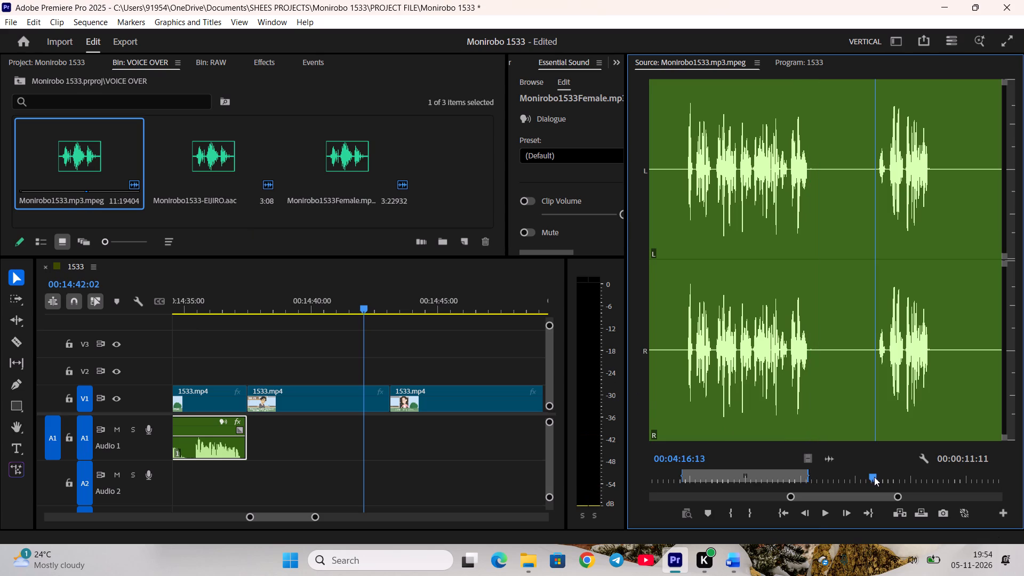
{"action": "scroll", "coordinate": [877, 478], "scroll_direction": "up", "scroll_amount": 1}
{"action": "key", "text": "i"}
{"action": "key", "text": "space"}
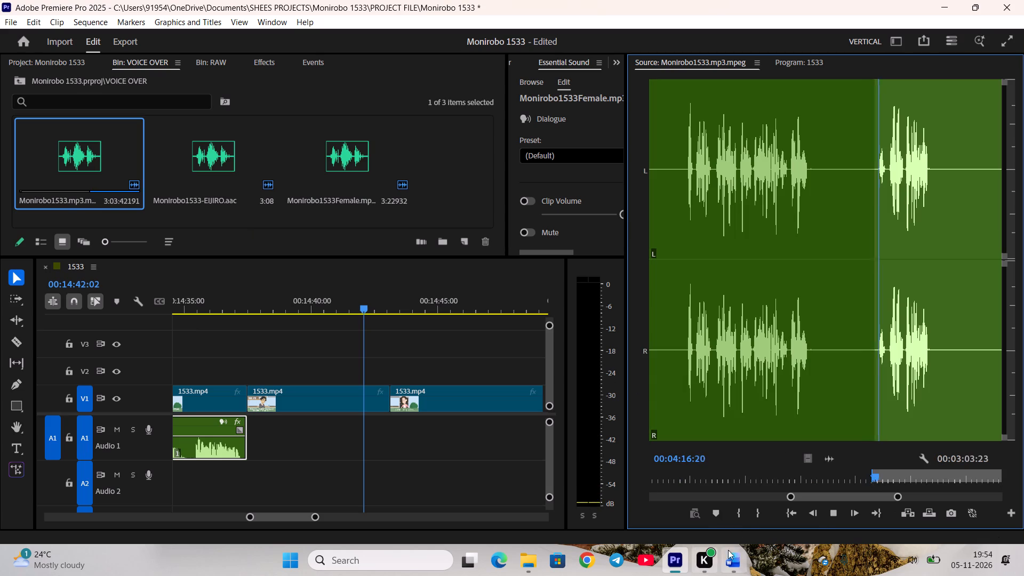
{"action": "left_click", "coordinate": [734, 554]}
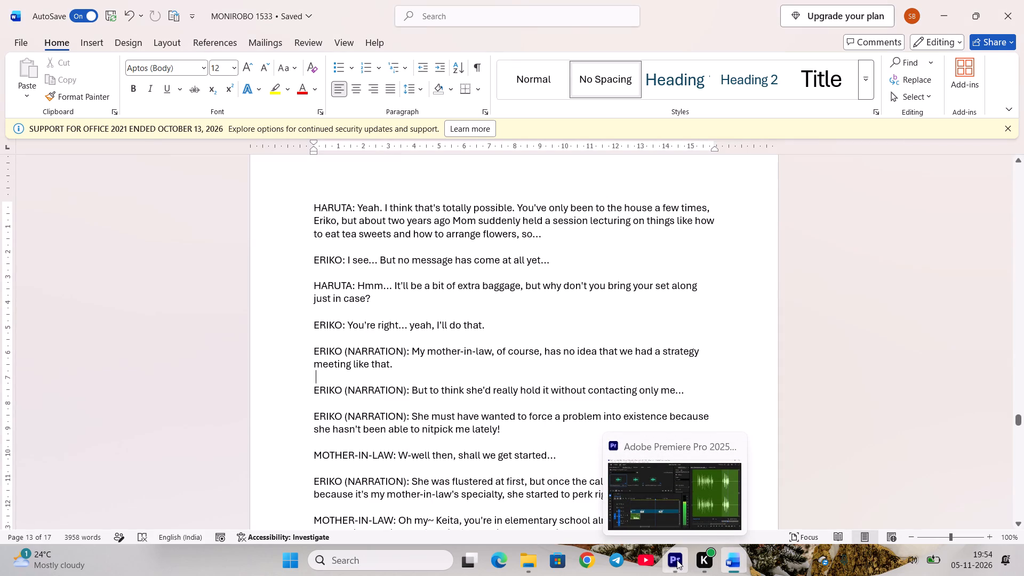
{"action": "left_click", "coordinate": [677, 560]}
{"action": "key", "text": "space"}
{"action": "scroll", "coordinate": [866, 493], "scroll_direction": "up", "scroll_amount": 4}
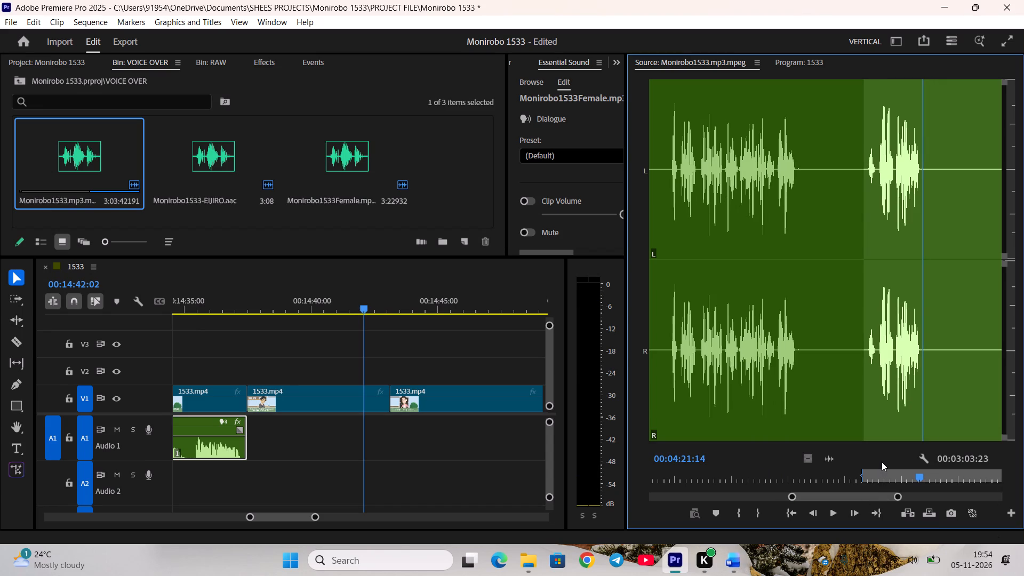
{"action": "scroll", "coordinate": [882, 462], "scroll_direction": "up", "scroll_amount": 2}
{"action": "scroll", "coordinate": [882, 462], "scroll_direction": "down", "scroll_amount": 2}
{"action": "key", "text": "o"}
{"action": "left_click_drag", "start_coordinate": [829, 460], "coordinate": [246, 437]}
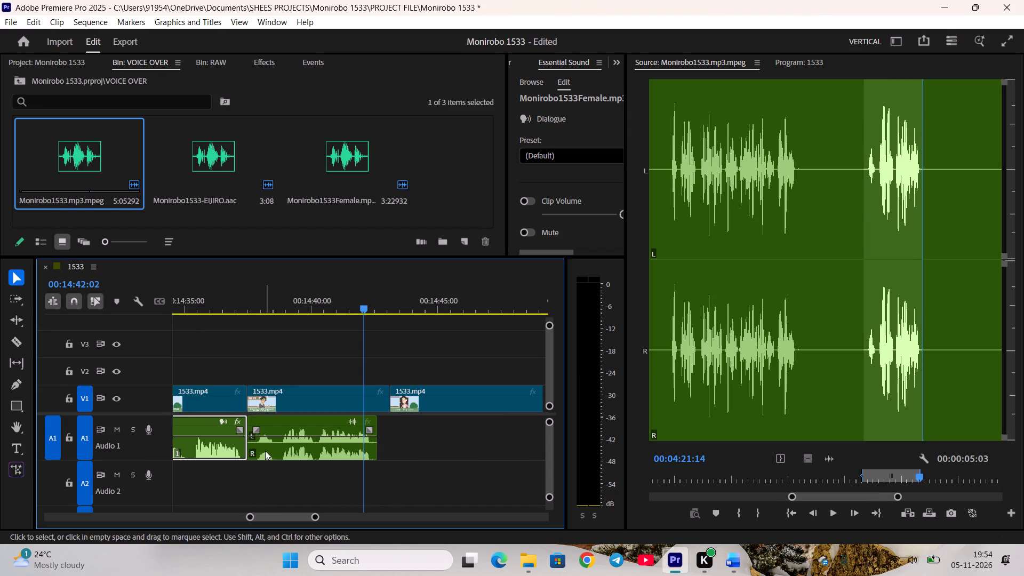
Trim Haruta's "Hmm..." V1 shot to end with his voice-over and close the gap before Eriko's next shot.
{"action": "left_click", "coordinate": [250, 303]}
{"action": "key", "text": "space"}
{"action": "left_click", "coordinate": [316, 342]}
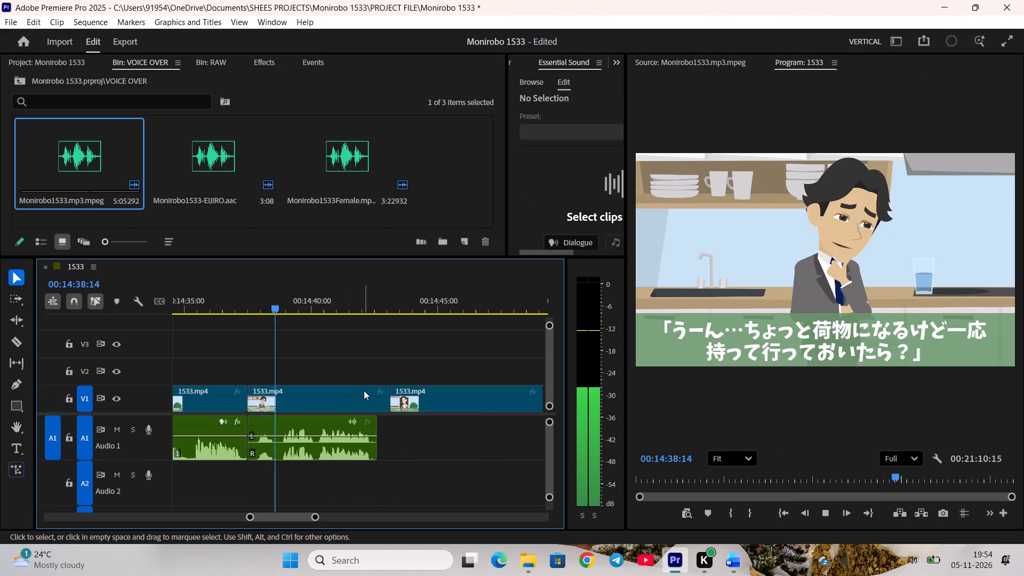
{"action": "key", "text": "space"}
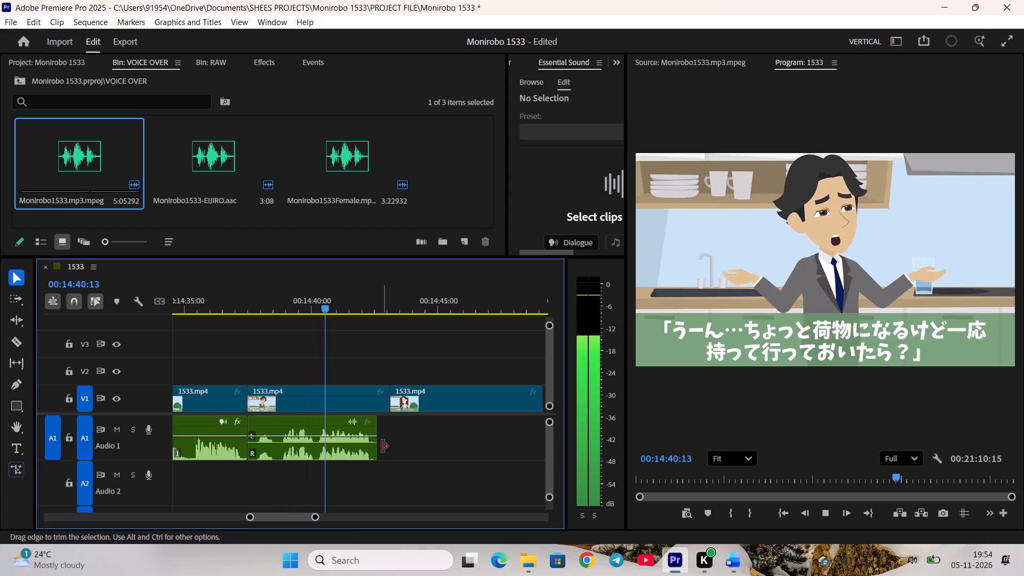
{"action": "left_click", "coordinate": [382, 447]}
{"action": "key", "text": "space"}
{"action": "left_click_drag", "start_coordinate": [386, 400], "coordinate": [373, 400]}
{"action": "key", "text": "space"}
{"action": "right_click", "coordinate": [383, 393]}
{"action": "left_click", "coordinate": [396, 403]}
{"action": "scroll", "coordinate": [396, 411], "scroll_direction": "down", "scroll_amount": 8}
Cut the V1 clip at 00:15:00:13, just before Eriko's narration shot changes to the mother-in-law's "W-well then" shot.
{"action": "key", "text": "space"}
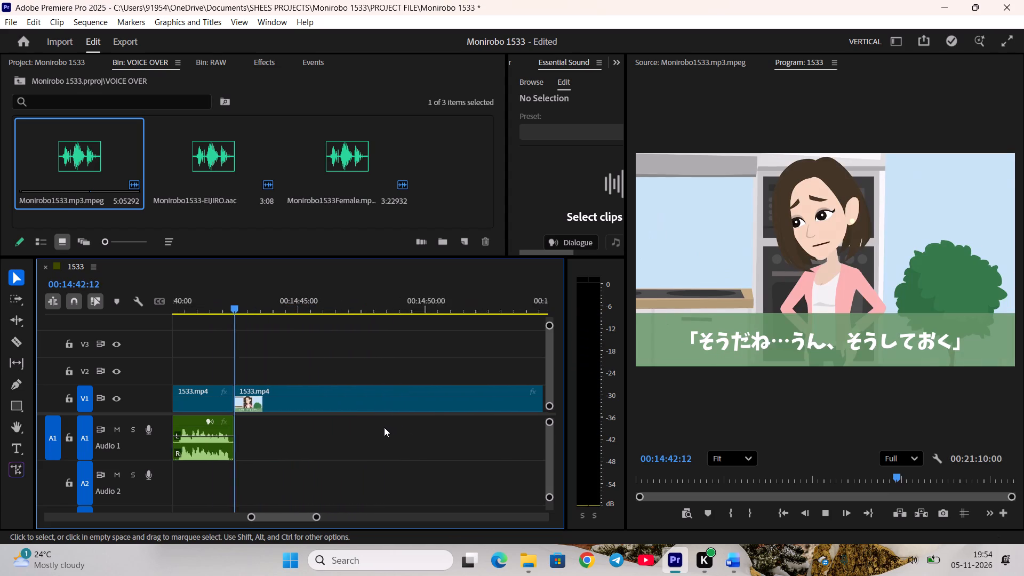
{"action": "left_click_drag", "start_coordinate": [246, 305], "coordinate": [398, 328]}
{"action": "key", "text": "space"}
{"action": "scroll", "coordinate": [395, 425], "scroll_direction": "down", "scroll_amount": 3}
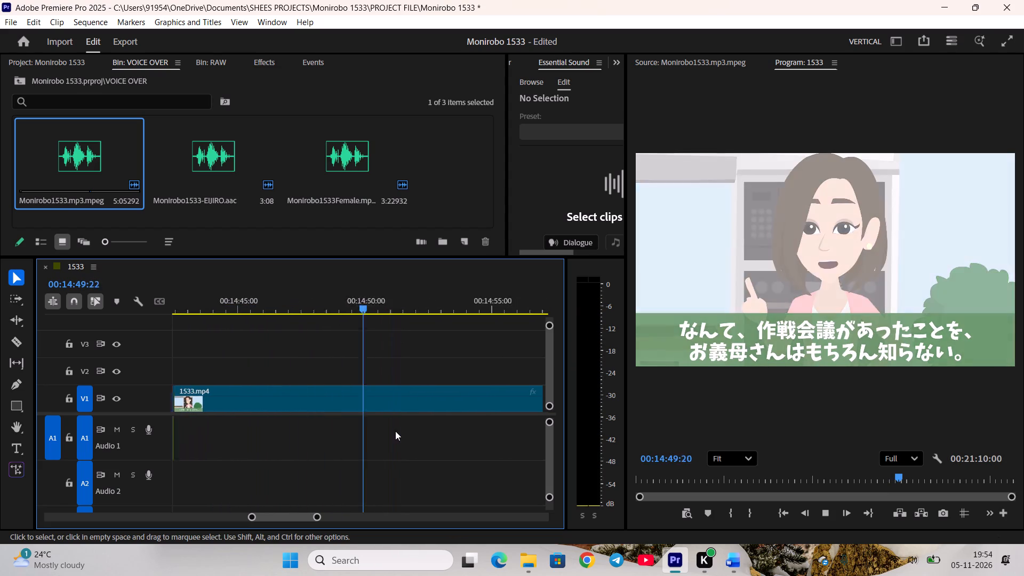
{"action": "scroll", "coordinate": [395, 431], "scroll_direction": "down", "scroll_amount": 5}
{"action": "left_click_drag", "start_coordinate": [304, 299], "coordinate": [415, 321]}
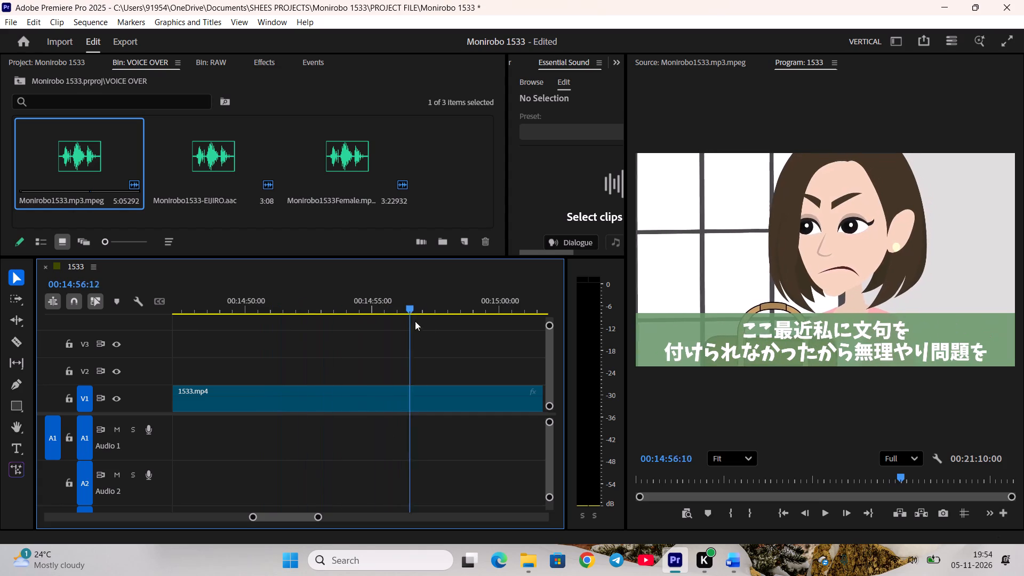
{"action": "left_click_drag", "start_coordinate": [415, 321], "coordinate": [426, 323]}
{"action": "key", "text": "space"}
{"action": "scroll", "coordinate": [419, 401], "scroll_direction": "down", "scroll_amount": 10}
{"action": "left_click_drag", "start_coordinate": [283, 306], "coordinate": [308, 308]}
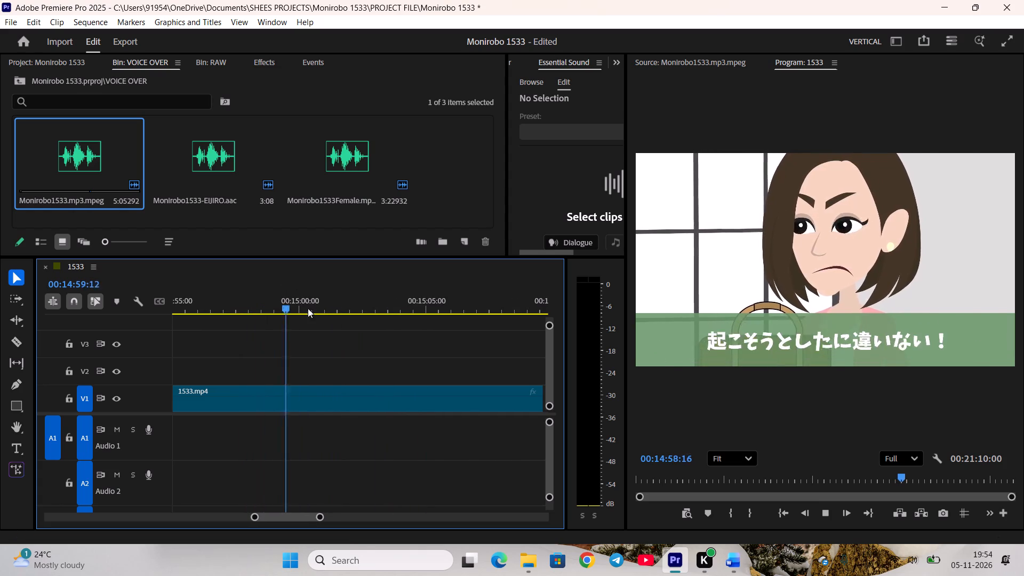
{"action": "left_click_drag", "start_coordinate": [308, 308], "coordinate": [329, 317]}
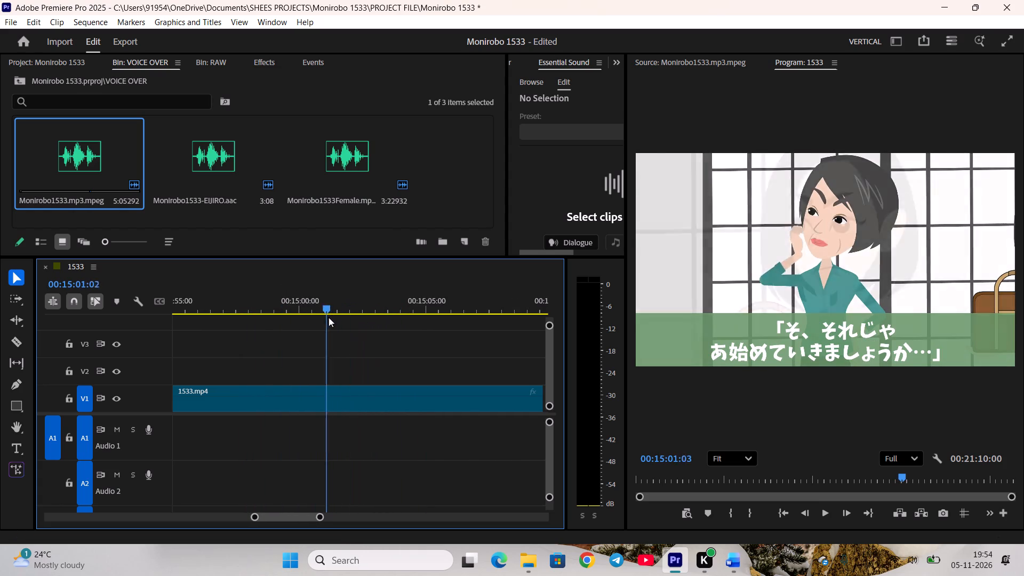
{"action": "left_click_drag", "start_coordinate": [329, 317], "coordinate": [308, 319]}
{"action": "scroll", "coordinate": [680, 482], "scroll_direction": "down", "scroll_amount": 10}
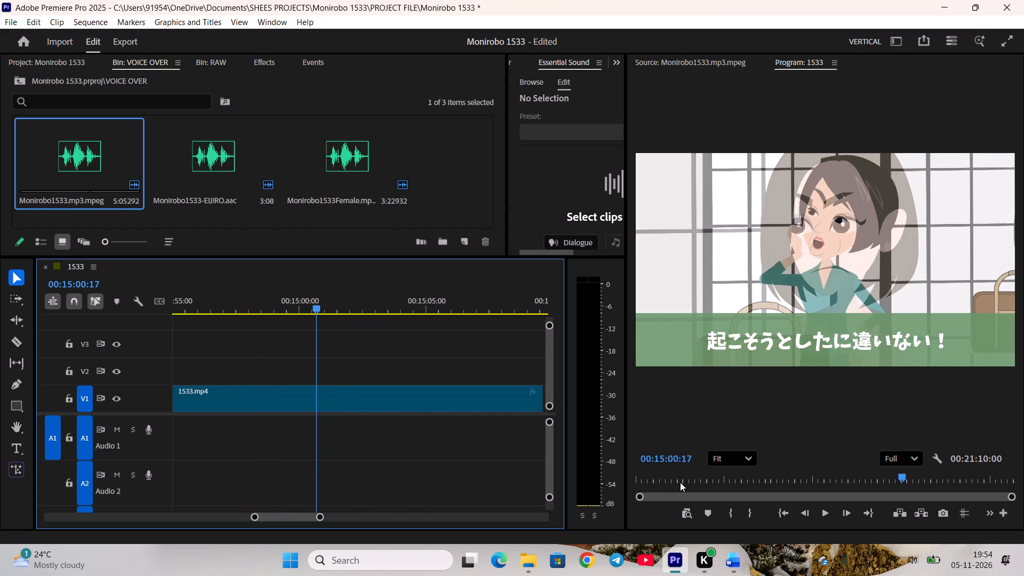
{"action": "scroll", "coordinate": [680, 482], "scroll_direction": "up", "scroll_amount": 4}
{"action": "key", "text": "c"}
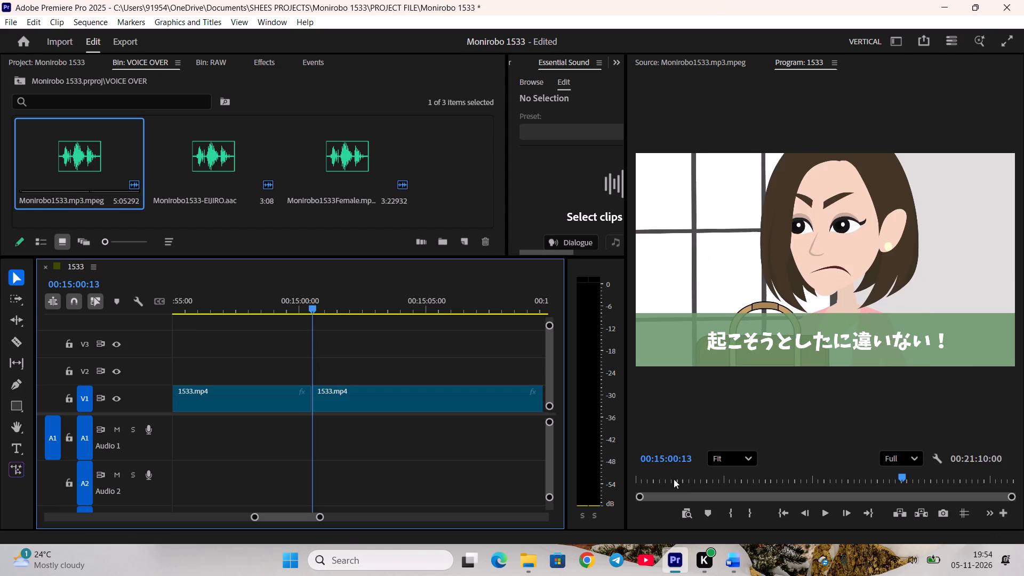
{"action": "key", "text": "space"}
{"action": "left_click", "coordinate": [309, 297]}
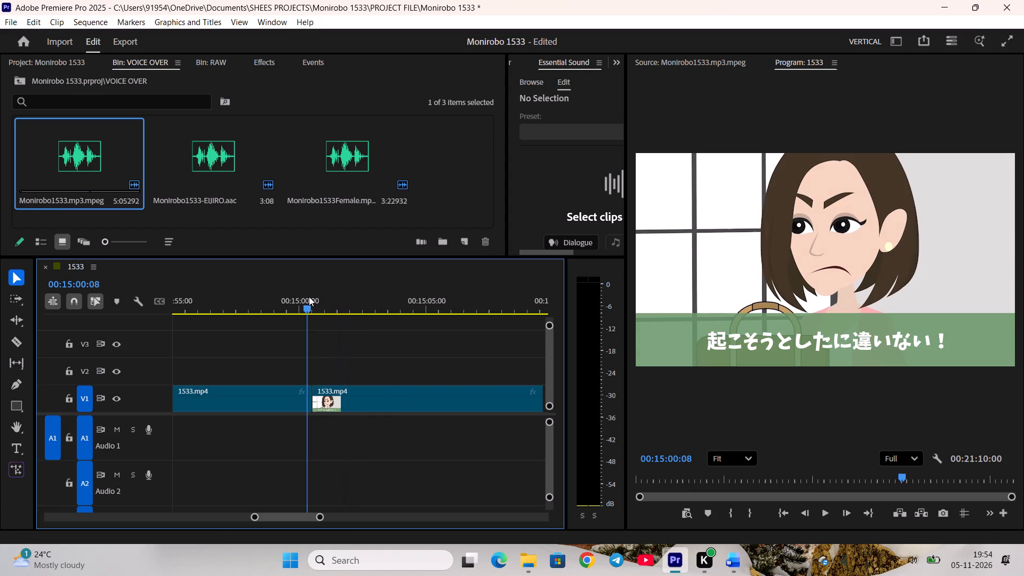
Save the project.
{"action": "key", "text": "minus"}
{"action": "scroll", "coordinate": [363, 355], "scroll_direction": "up", "scroll_amount": 4}
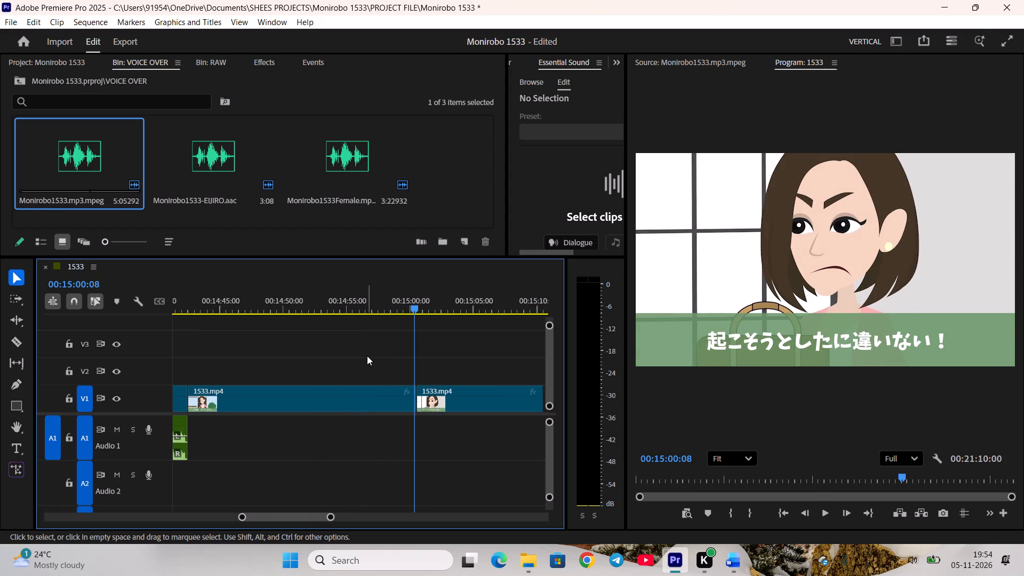
{"action": "key", "text": "ctrl+s"}
Mark Eriko's lines from "You're right..." through "...nitpick me lately!" in Monirobo1533Female.mp3.mpeg, checking them against the Word script.
{"action": "scroll", "coordinate": [367, 357], "scroll_direction": "up", "scroll_amount": 2}
{"action": "double_click", "coordinate": [347, 165]}
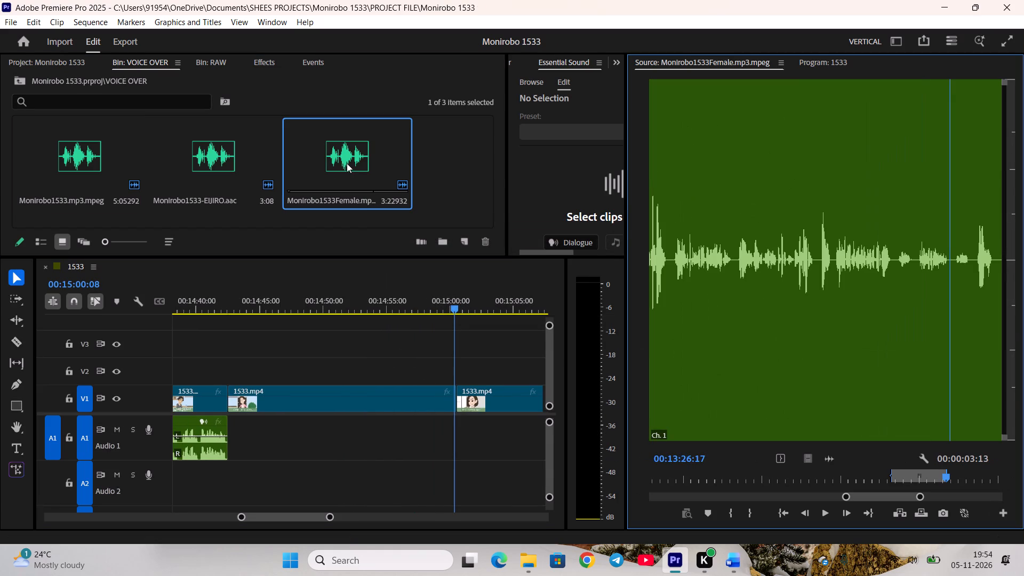
{"action": "key", "text": "space"}
{"action": "key", "text": "space"}
{"action": "scroll", "coordinate": [956, 457], "scroll_direction": "down", "scroll_amount": 4}
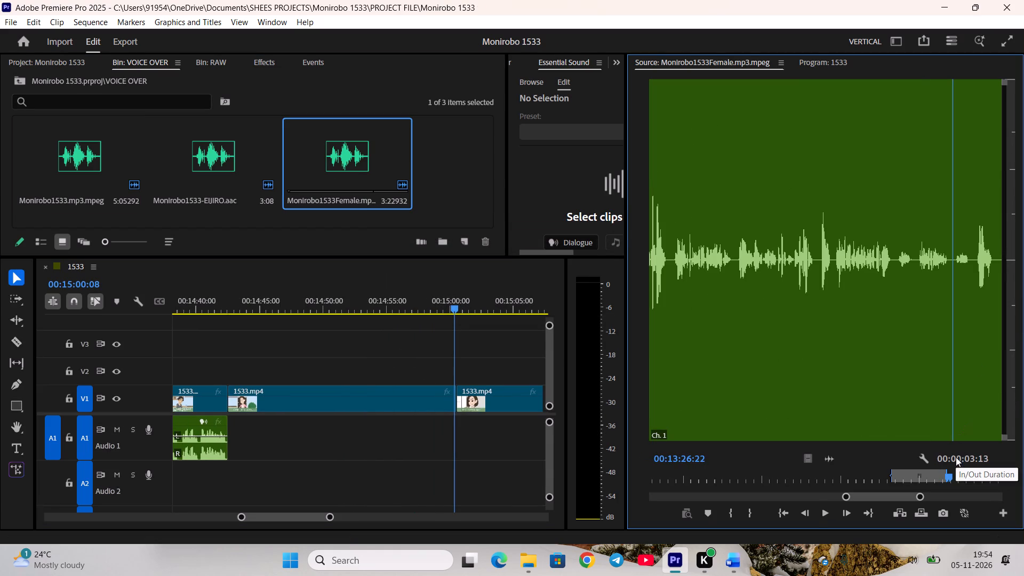
{"action": "key", "text": "i"}
{"action": "key", "text": "space"}
{"action": "left_click", "coordinate": [733, 548]}
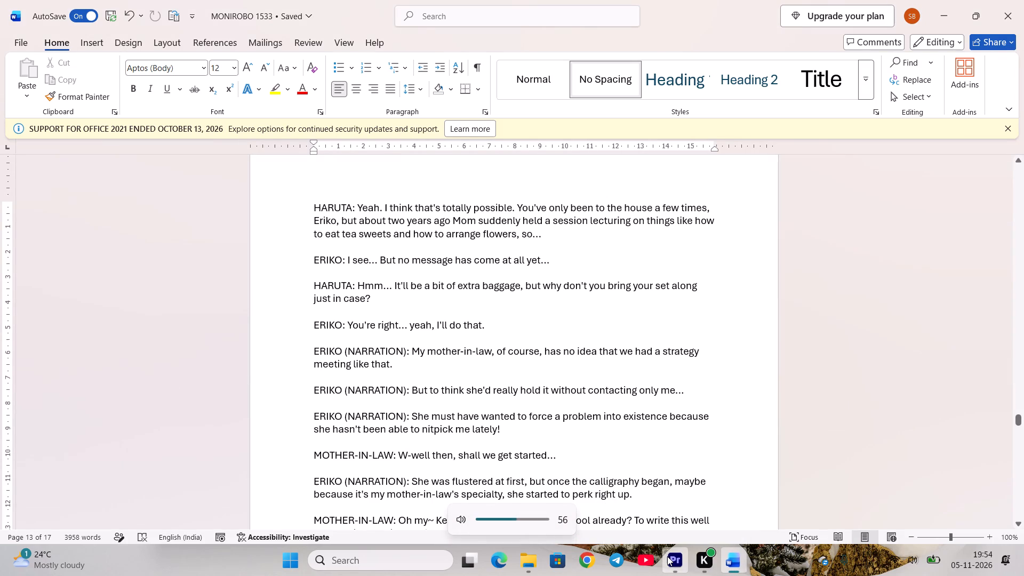
{"action": "scroll", "coordinate": [615, 409], "scroll_direction": "down", "scroll_amount": 2}
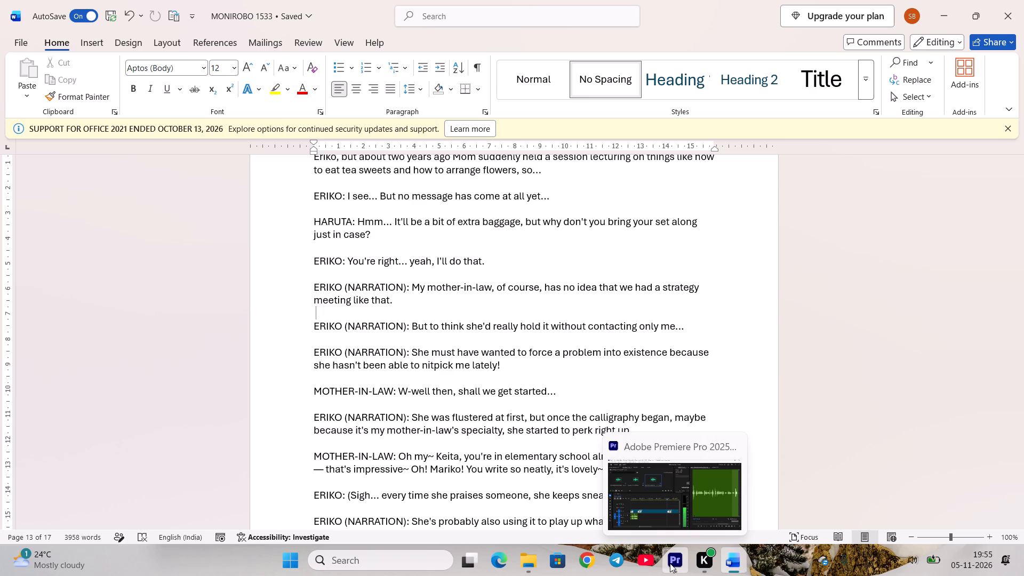
{"action": "left_click", "coordinate": [670, 563]}
{"action": "key", "text": "space"}
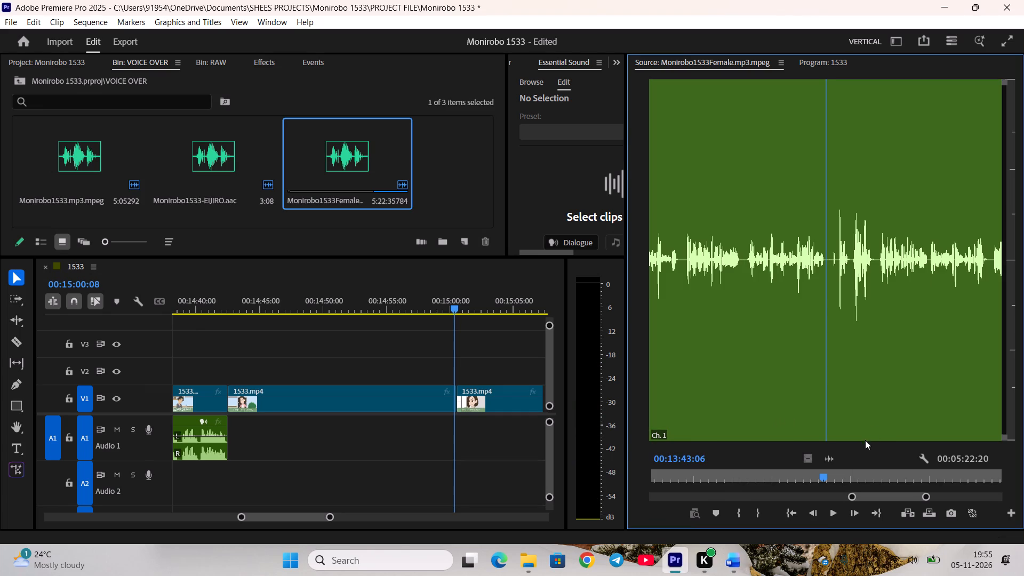
{"action": "scroll", "coordinate": [864, 448], "scroll_direction": "down", "scroll_amount": 1}
{"action": "key", "text": "o"}
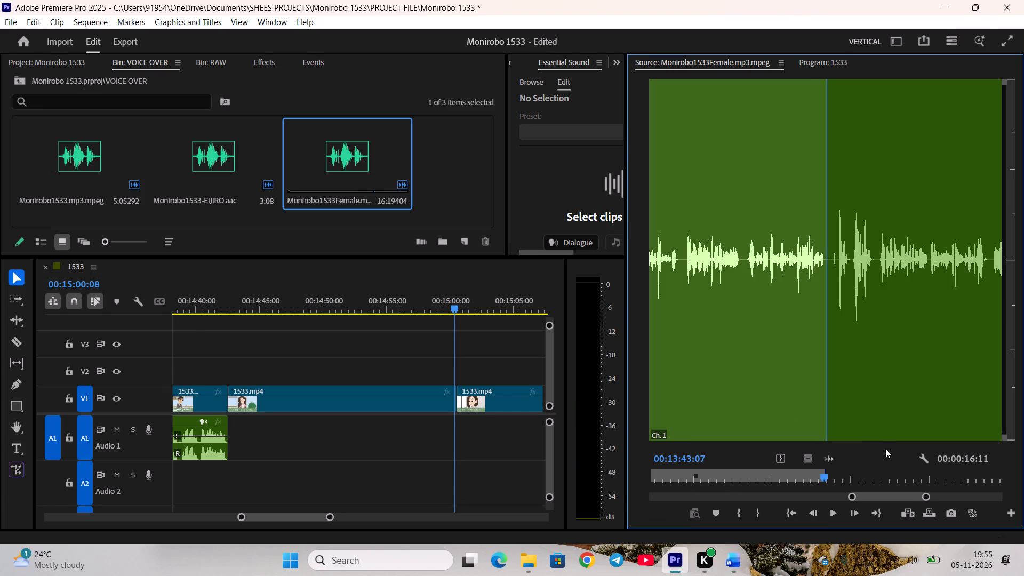
Place Eriko's marked voice-over on Audio 1 directly after Haruta's "Hmm..." voice-over.
{"action": "left_click_drag", "start_coordinate": [833, 457], "coordinate": [244, 433]}
{"action": "left_click_drag", "start_coordinate": [278, 454], "coordinate": [277, 454]}
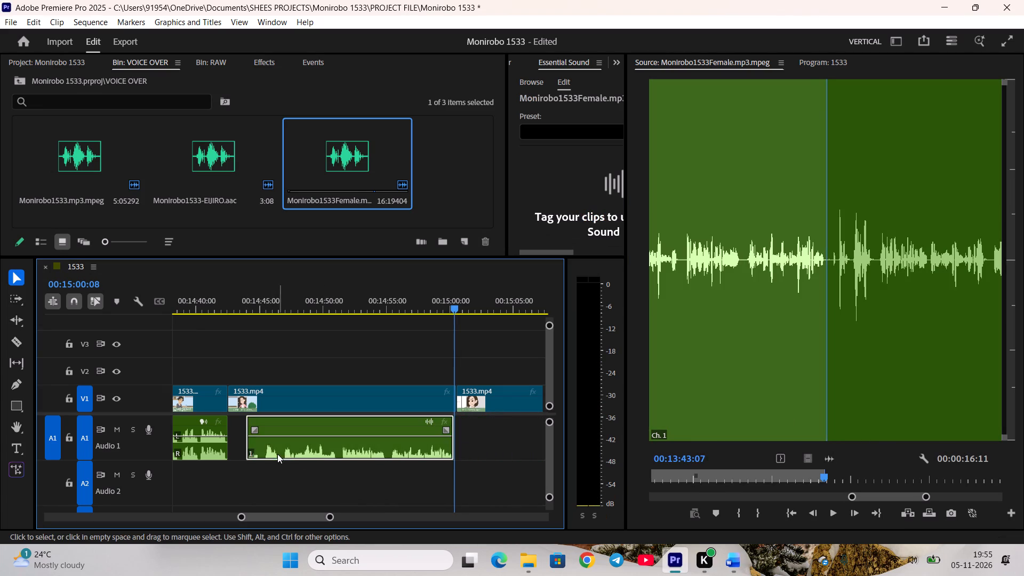
{"action": "left_click_drag", "start_coordinate": [277, 454], "coordinate": [264, 451]}
{"action": "left_click", "coordinate": [291, 468]}
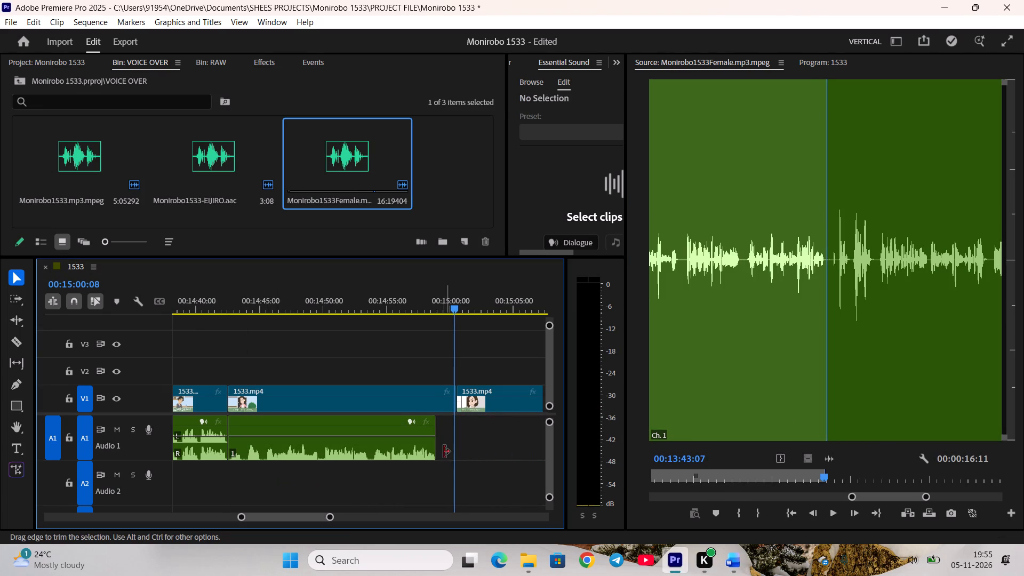
Extend the end of Eriko's "You're right..." voice-over clip on Audio 1 slightly.
{"action": "left_click", "coordinate": [440, 451]}
{"action": "left_click", "coordinate": [440, 475]}
Play back the "You're right..." voice-over against its V1 shot to check the match between speech and picture.
{"action": "left_click", "coordinate": [233, 294]}
{"action": "key", "text": "space"}
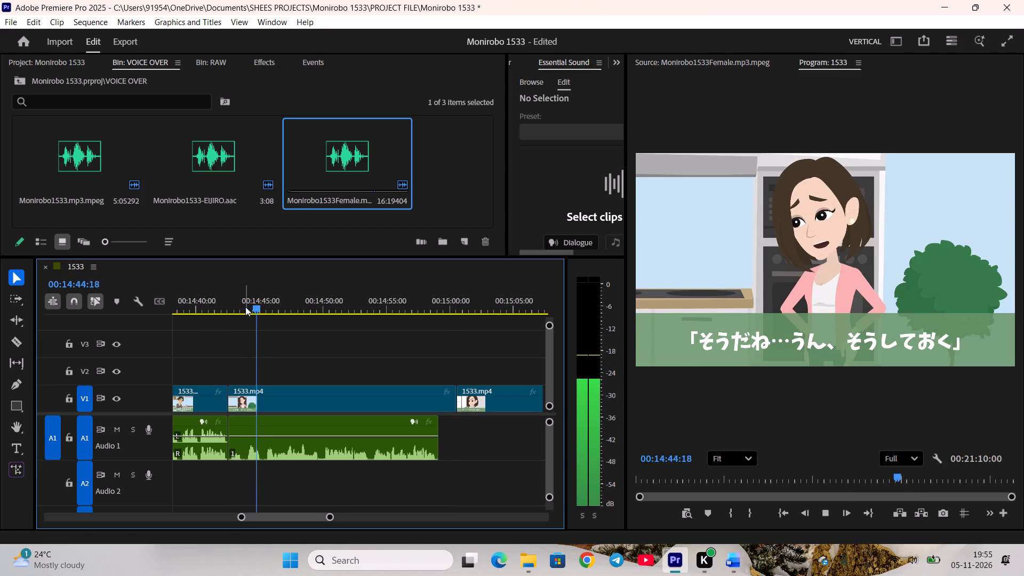
{"action": "key", "text": "space"}
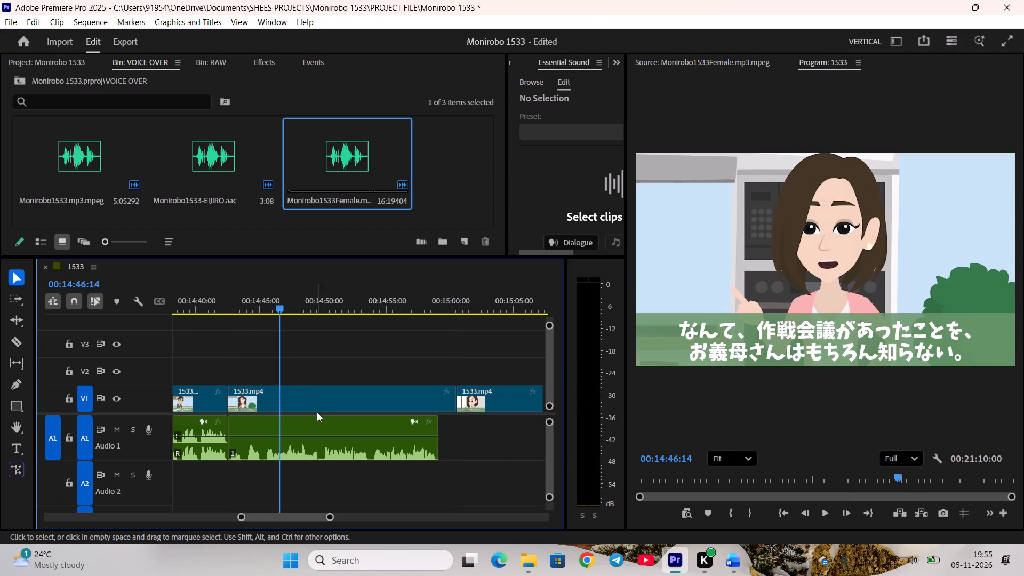
{"action": "left_click", "coordinate": [317, 402]}
{"action": "scroll", "coordinate": [711, 476], "scroll_direction": "up", "scroll_amount": 16}
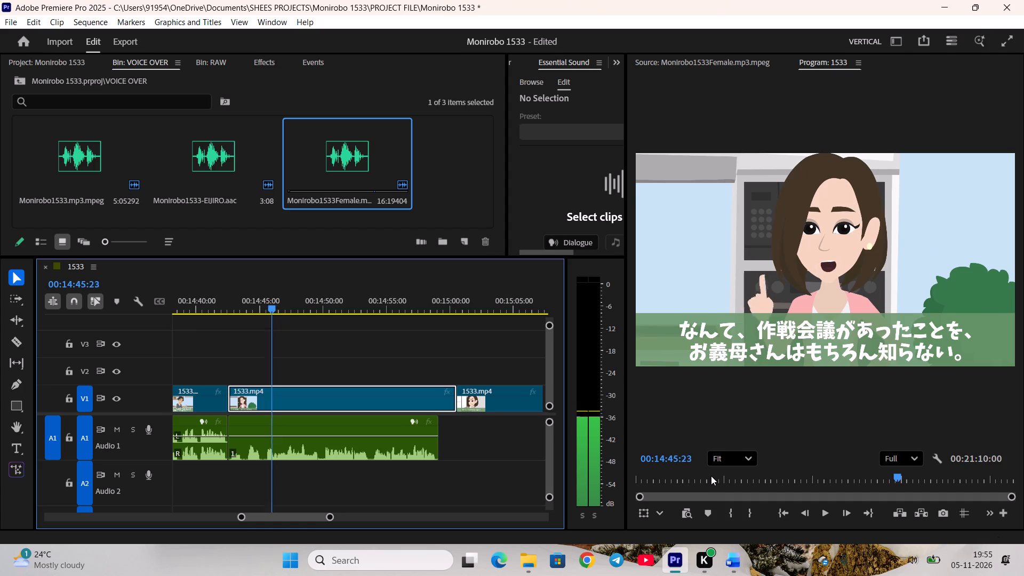
{"action": "scroll", "coordinate": [711, 476], "scroll_direction": "up", "scroll_amount": 15}
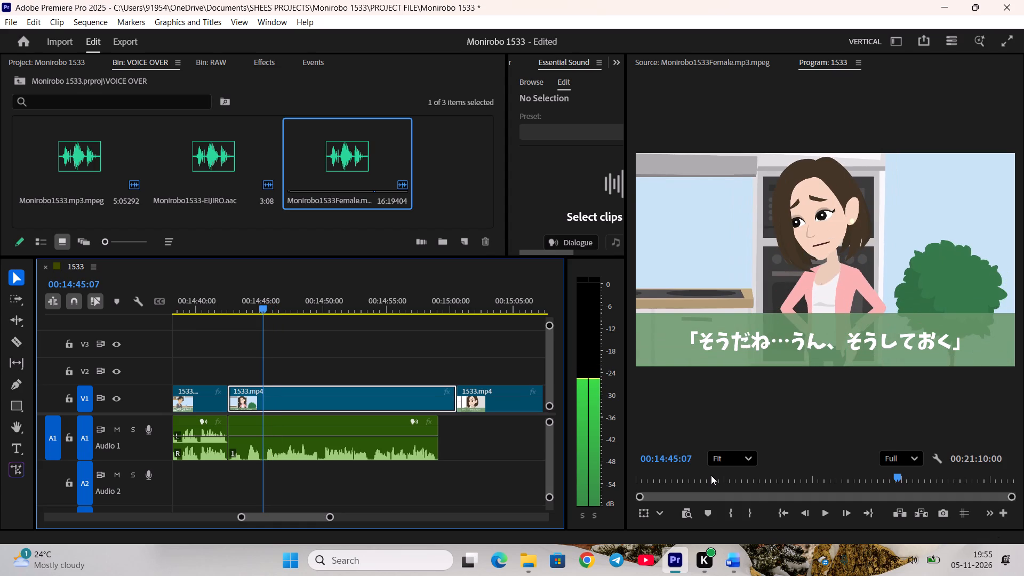
{"action": "key", "text": "space"}
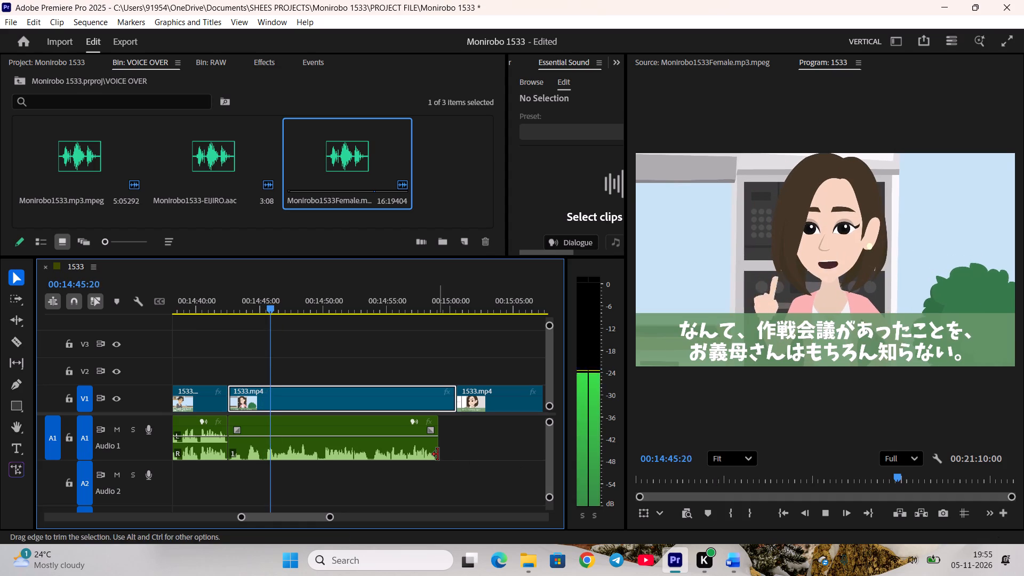
Raise the gain of Eriko's "You're right..." voice-over clip on Audio 1 by 10 dB.
{"action": "left_click", "coordinate": [435, 494]}
{"action": "left_click", "coordinate": [382, 452]}
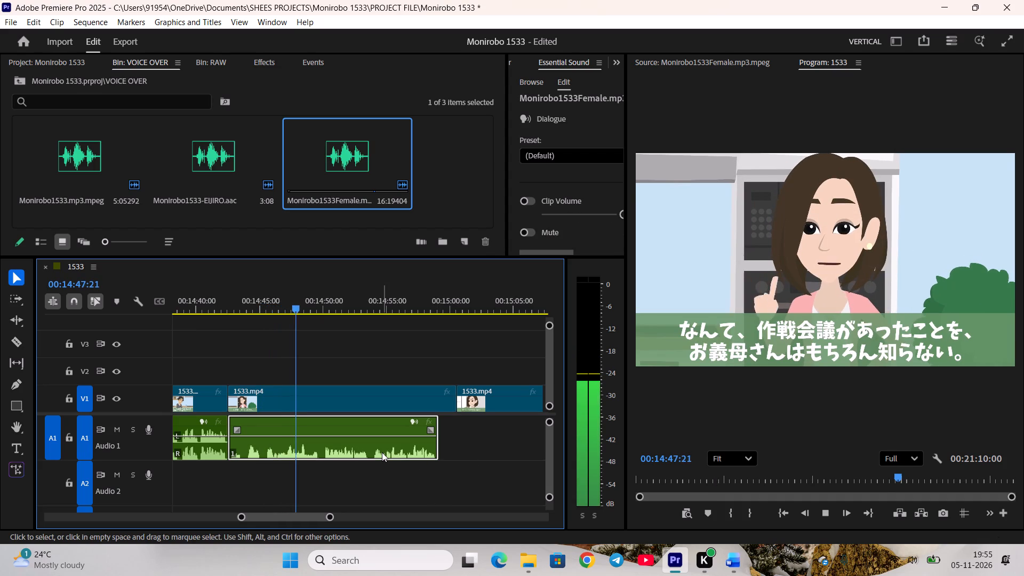
{"action": "type", "text": "g1"}
{"action": "key", "text": "0"}
{"action": "key", "text": "Return"}
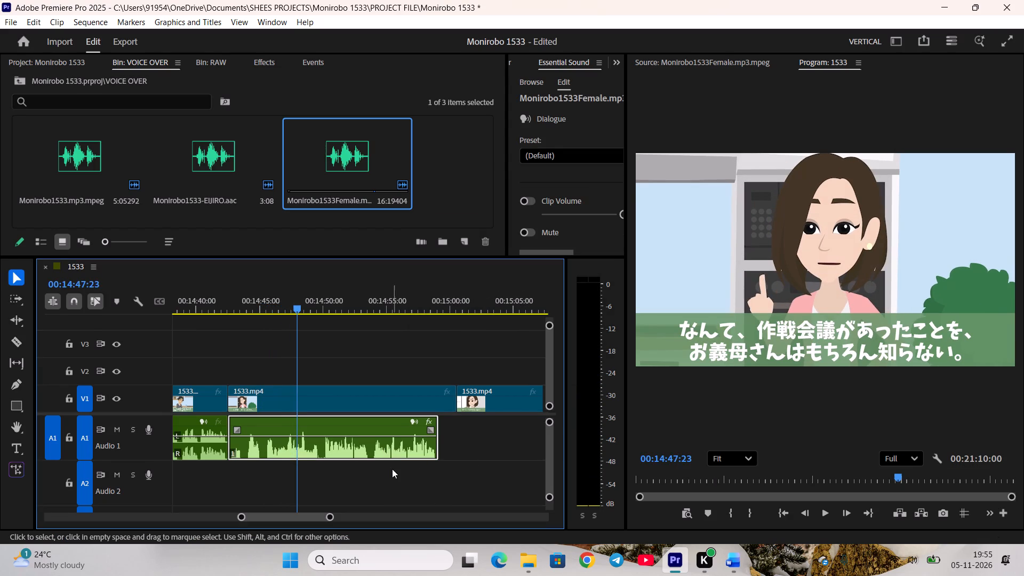
{"action": "left_click", "coordinate": [393, 475]}
{"action": "key", "text": "space"}
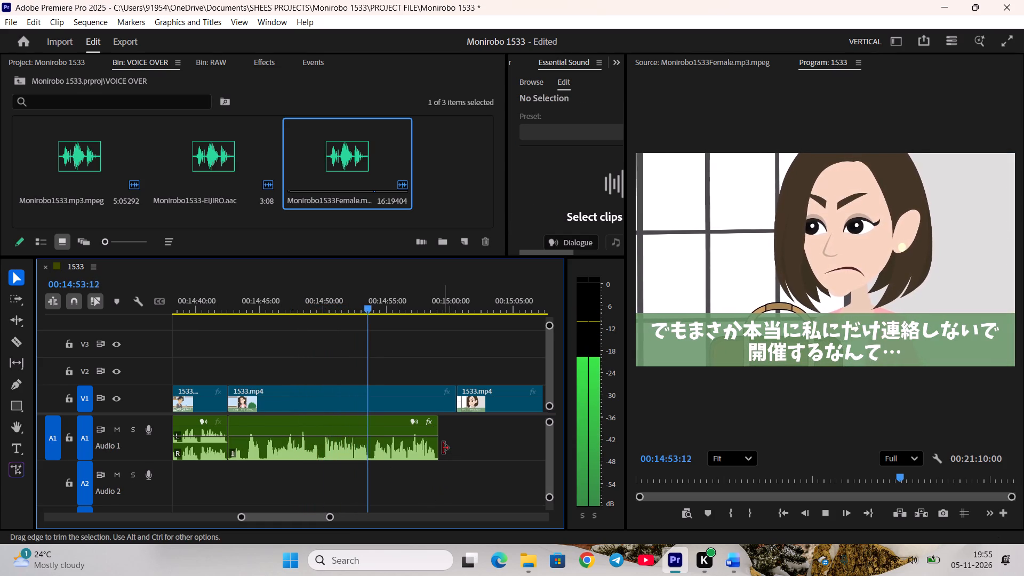
Trim the end of Eriko's V1 shot to the end of her voice-over and ripple delete the leftover gap.
{"action": "left_click", "coordinate": [443, 446]}
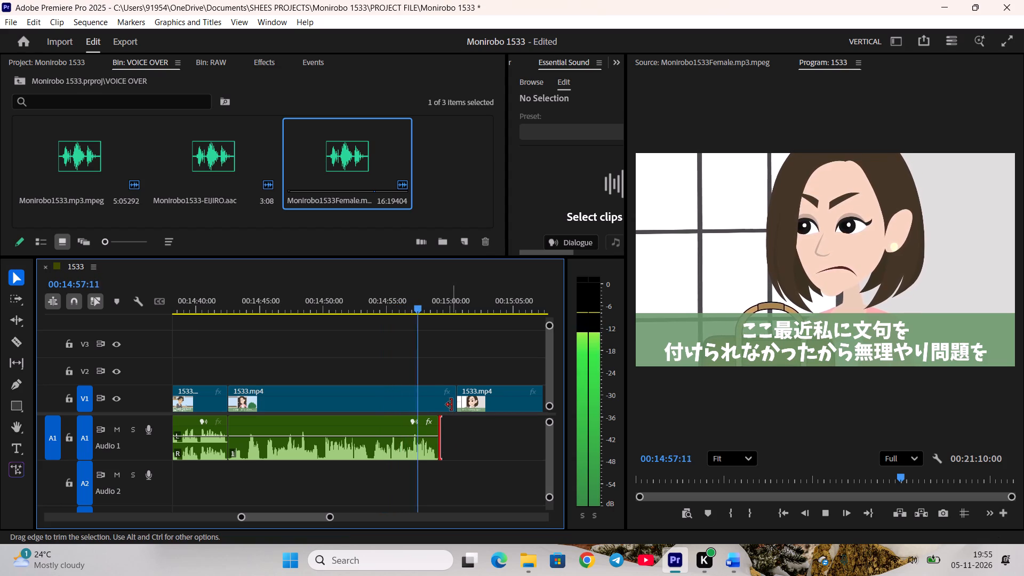
{"action": "key", "text": "space"}
{"action": "left_click_drag", "start_coordinate": [452, 403], "coordinate": [436, 403]}
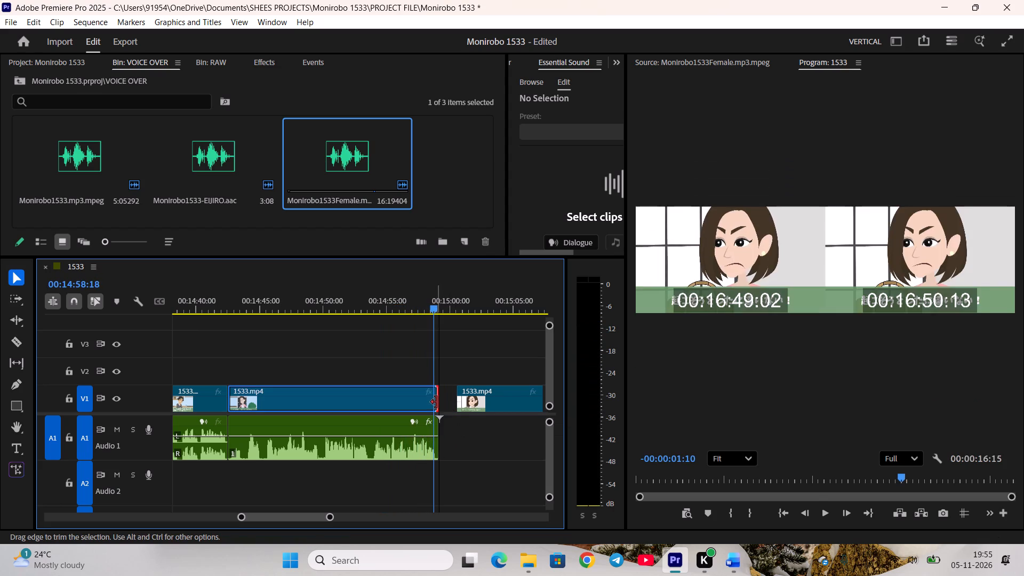
{"action": "right_click", "coordinate": [450, 391]}
{"action": "left_click", "coordinate": [471, 398]}
Save the project.
{"action": "scroll", "coordinate": [472, 409], "scroll_direction": "down", "scroll_amount": 5}
{"action": "key", "text": "space"}
{"action": "scroll", "coordinate": [454, 433], "scroll_direction": "down", "scroll_amount": 4}
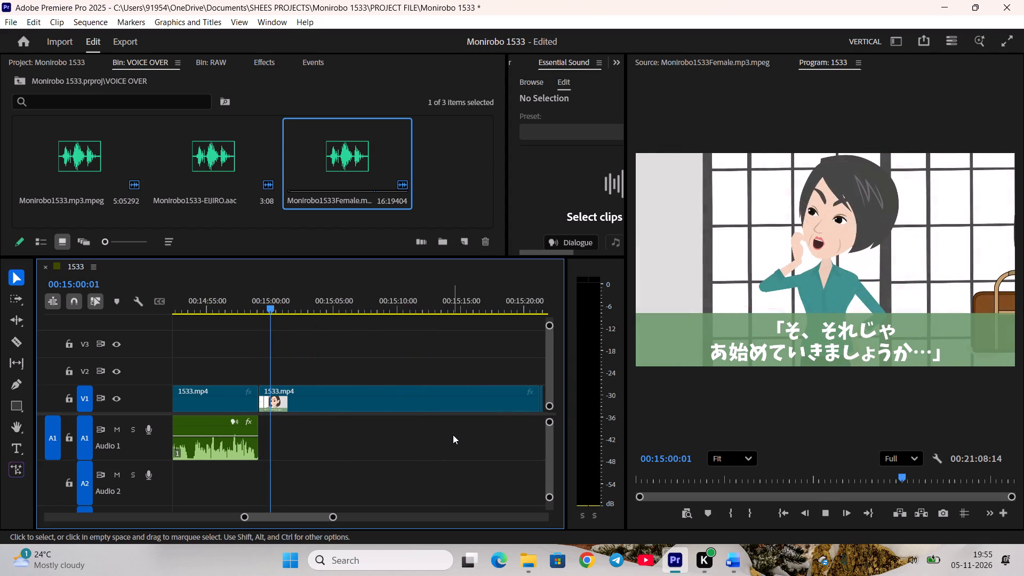
{"action": "key", "text": "space"}
{"action": "key", "text": "ctrl+s"}
Cut the V1 clip at about 00:15:02:10, where the mother-in-law's shot begins dissolving into the calligraphy room scene.
{"action": "scroll", "coordinate": [451, 434], "scroll_direction": "down", "scroll_amount": 3}
{"action": "key", "text": "space"}
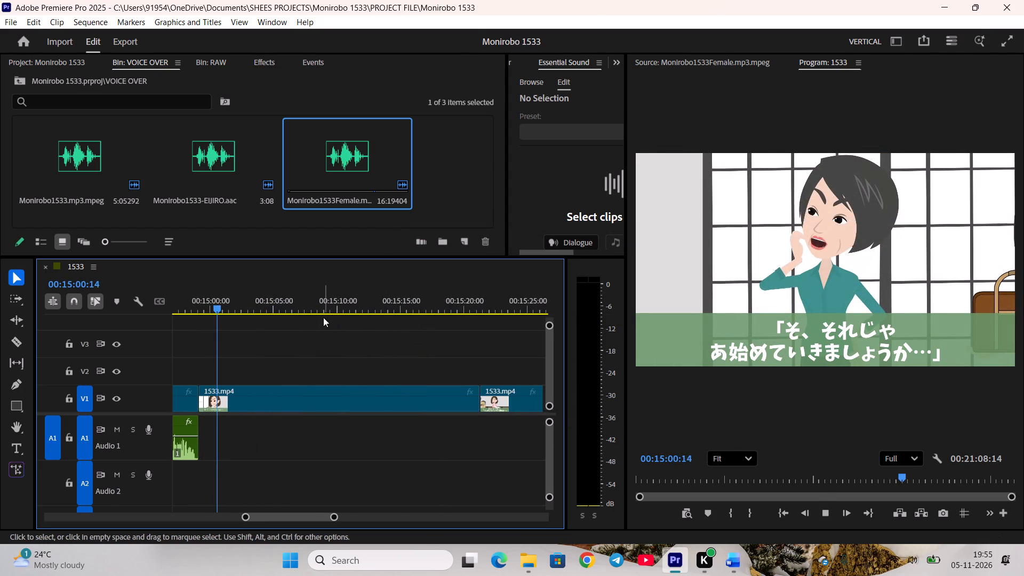
{"action": "key", "text": "space"}
{"action": "key", "text": "space"}
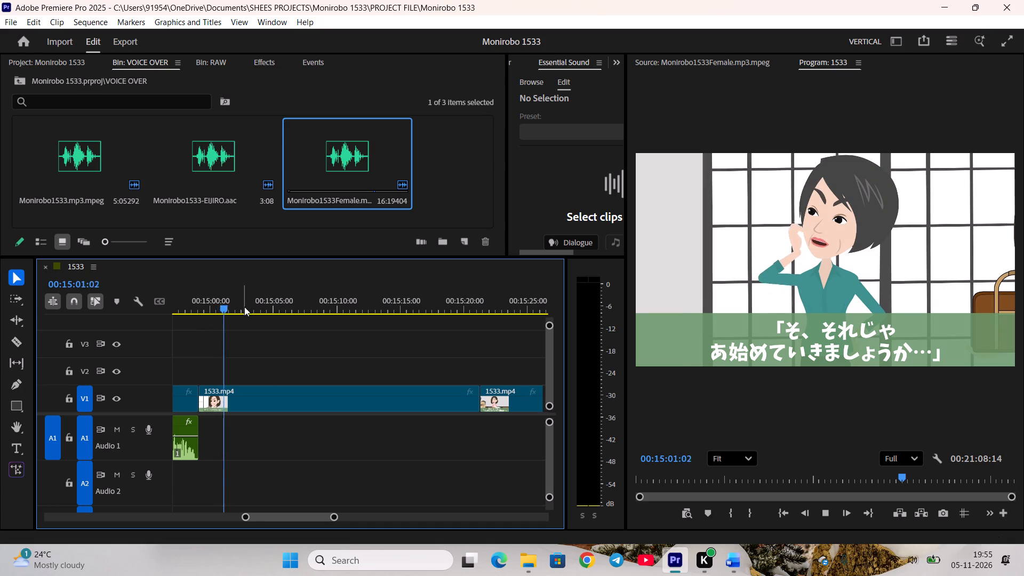
{"action": "left_click_drag", "start_coordinate": [244, 301], "coordinate": [261, 315]}
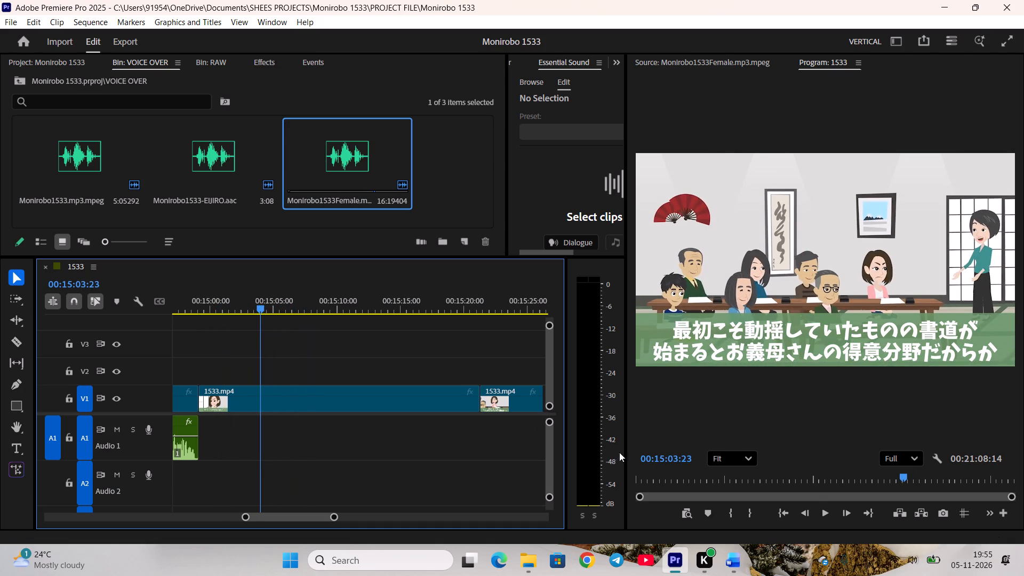
{"action": "scroll", "coordinate": [722, 476], "scroll_direction": "up", "scroll_amount": 20}
{"action": "scroll", "coordinate": [722, 476], "scroll_direction": "up", "scroll_amount": 3}
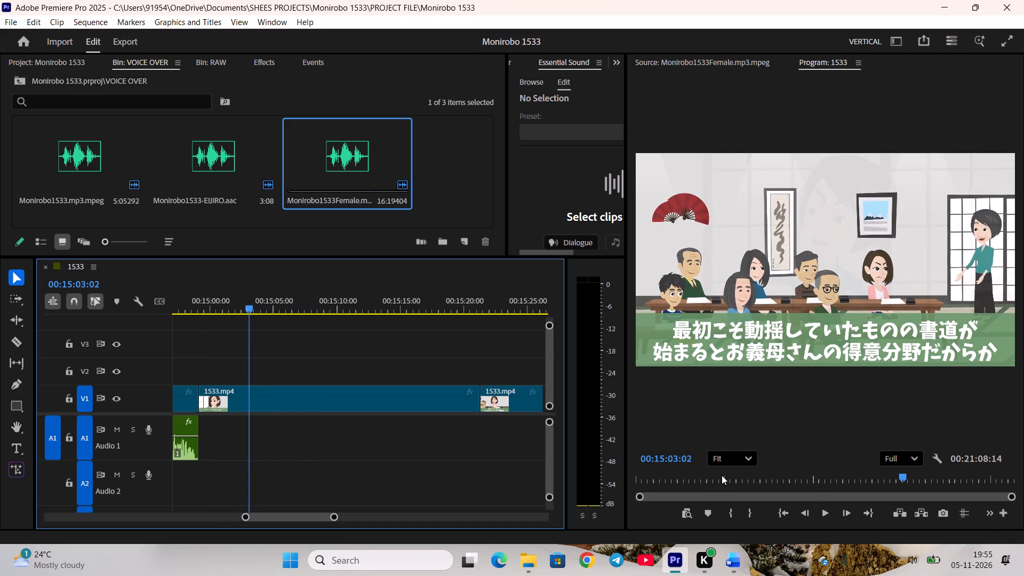
{"action": "scroll", "coordinate": [722, 475], "scroll_direction": "up", "scroll_amount": 14}
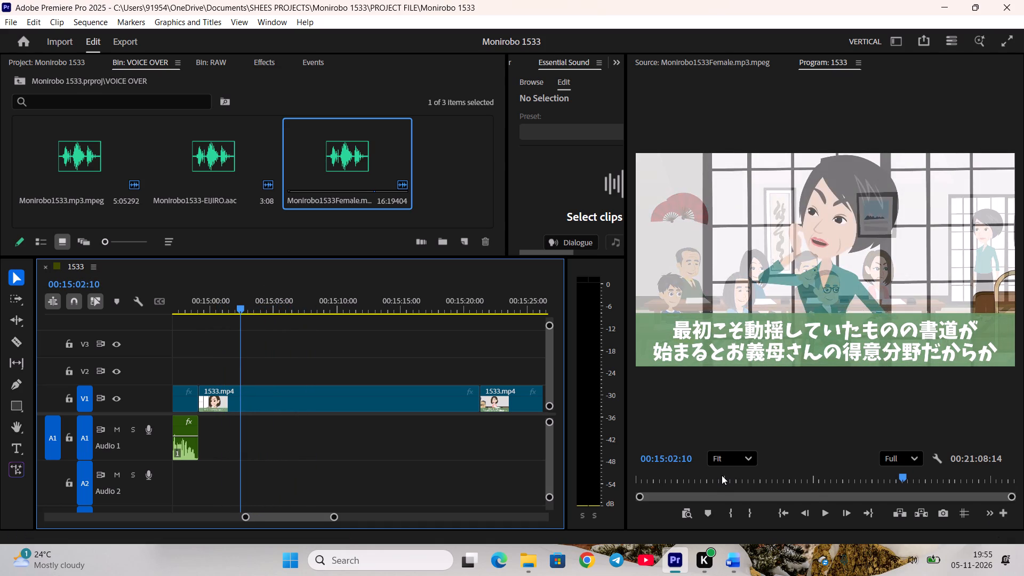
{"action": "scroll", "coordinate": [722, 475], "scroll_direction": "up", "scroll_amount": 1}
{"action": "key", "text": "c"}
{"action": "key", "text": "space"}
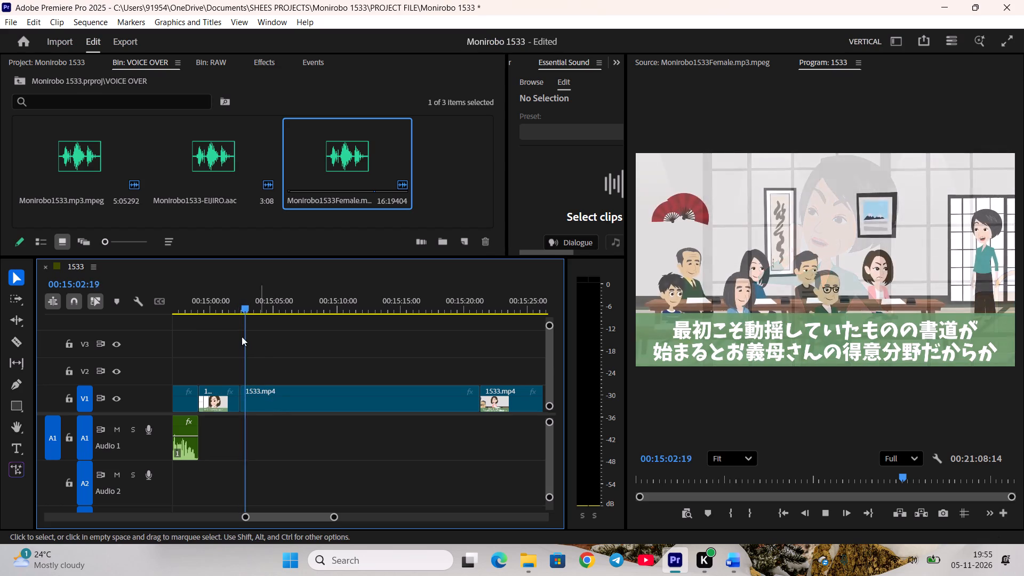
Mark the mother-in-law's "W-well then, shall we get started..." line in Monirobo1533Female.mp3.mpeg, checking it against the Word script.
{"action": "left_click", "coordinate": [208, 294]}
{"action": "left_click", "coordinate": [733, 541]}
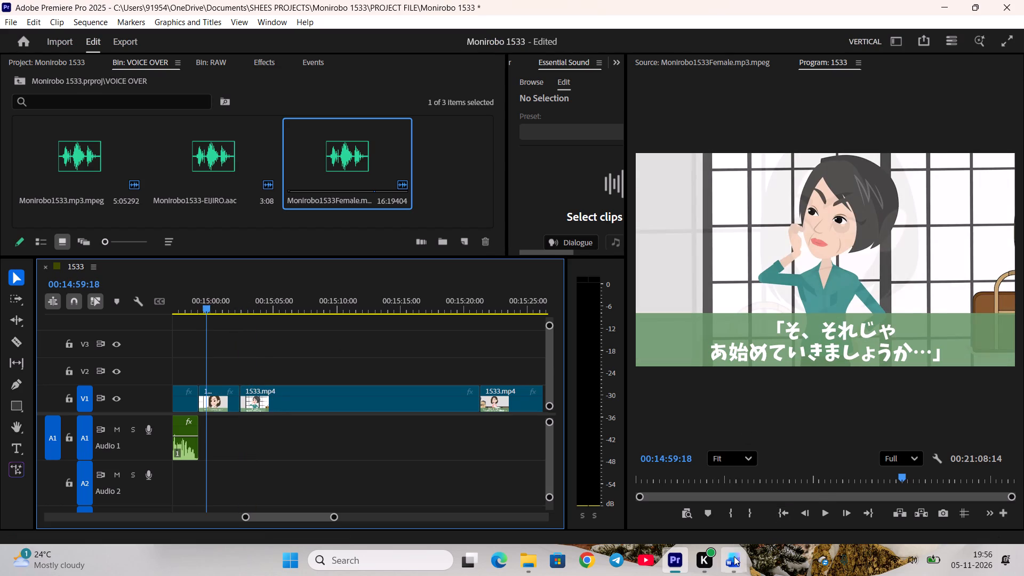
{"action": "left_click", "coordinate": [734, 556]}
{"action": "scroll", "coordinate": [659, 423], "scroll_direction": "down", "scroll_amount": 2}
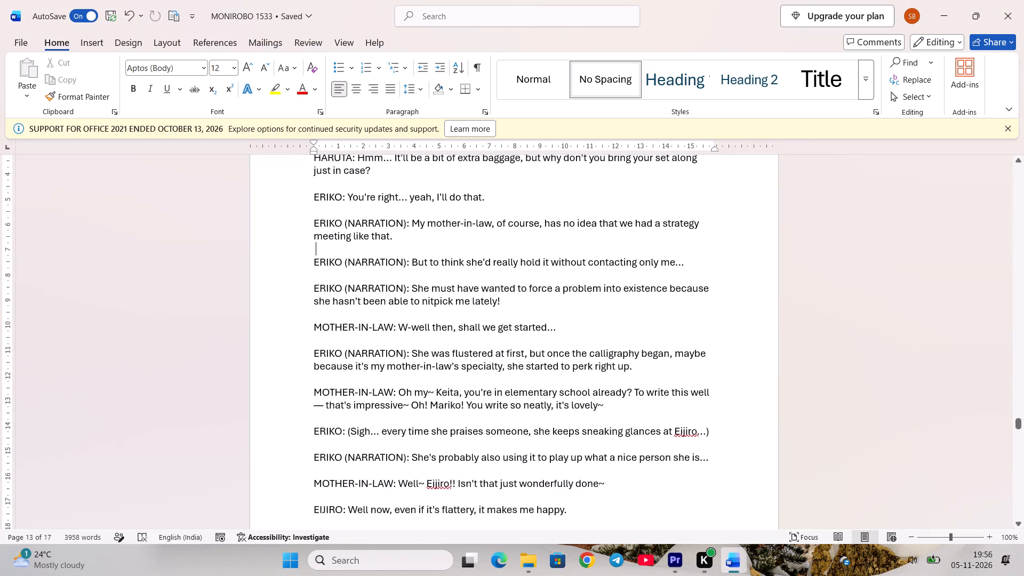
{"action": "scroll", "coordinate": [659, 423], "scroll_direction": "down", "scroll_amount": 4}
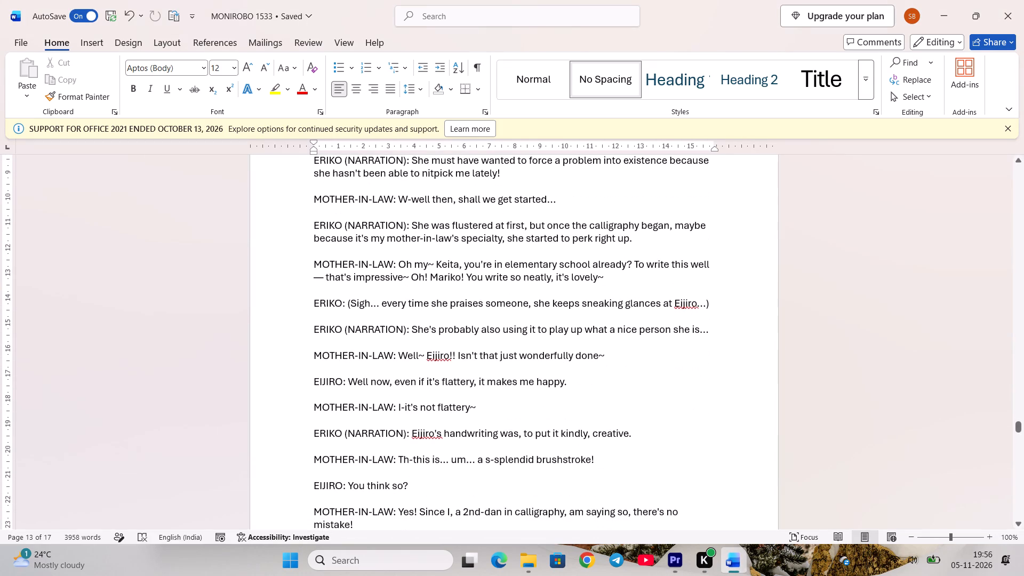
{"action": "left_click", "coordinate": [676, 563]}
{"action": "double_click", "coordinate": [337, 167]}
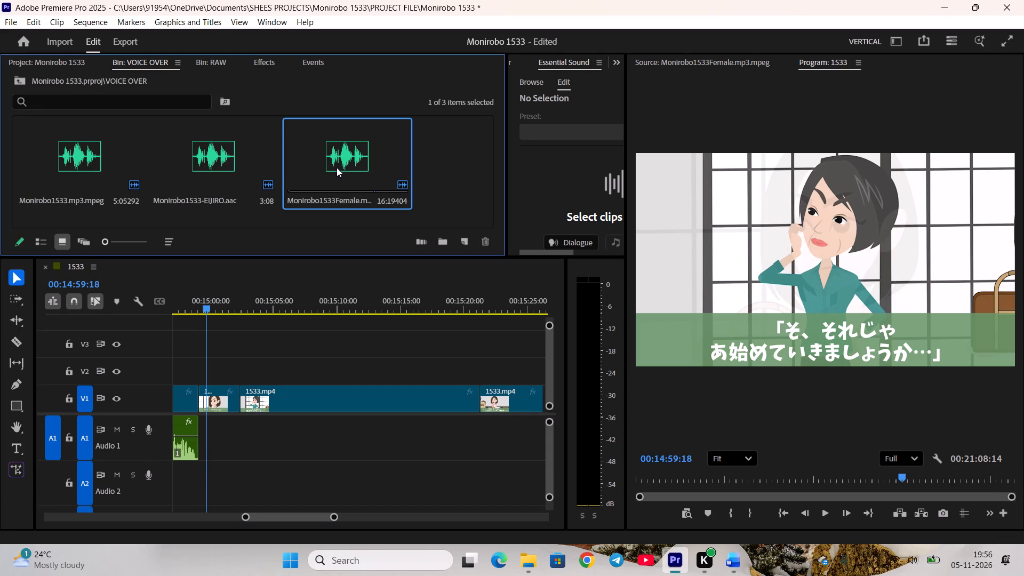
{"action": "key", "text": "space"}
{"action": "key", "text": "space"}
{"action": "scroll", "coordinate": [891, 479], "scroll_direction": "down", "scroll_amount": 1}
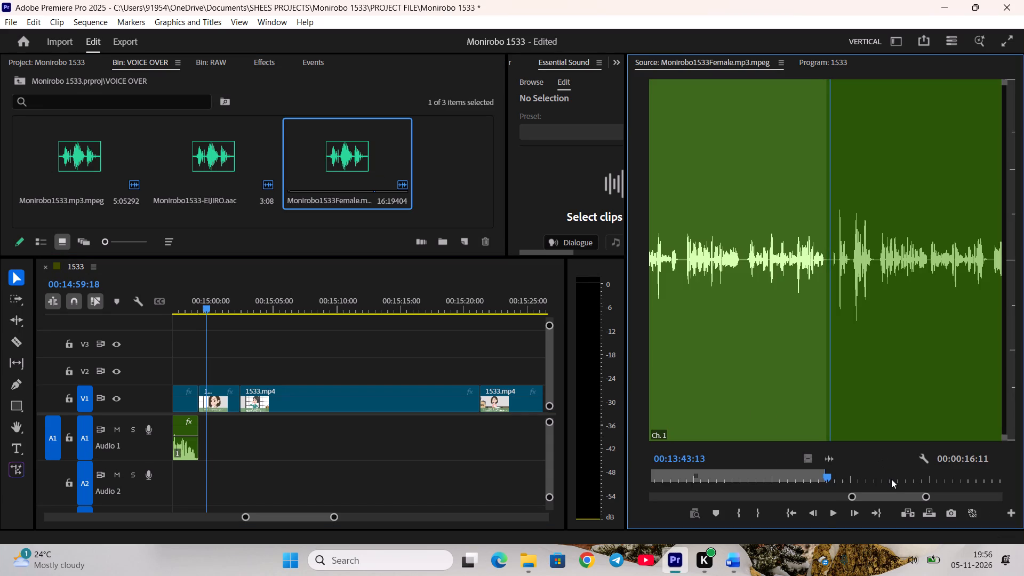
{"action": "scroll", "coordinate": [891, 479], "scroll_direction": "down", "scroll_amount": 2}
{"action": "key", "text": "i"}
{"action": "key", "text": "space"}
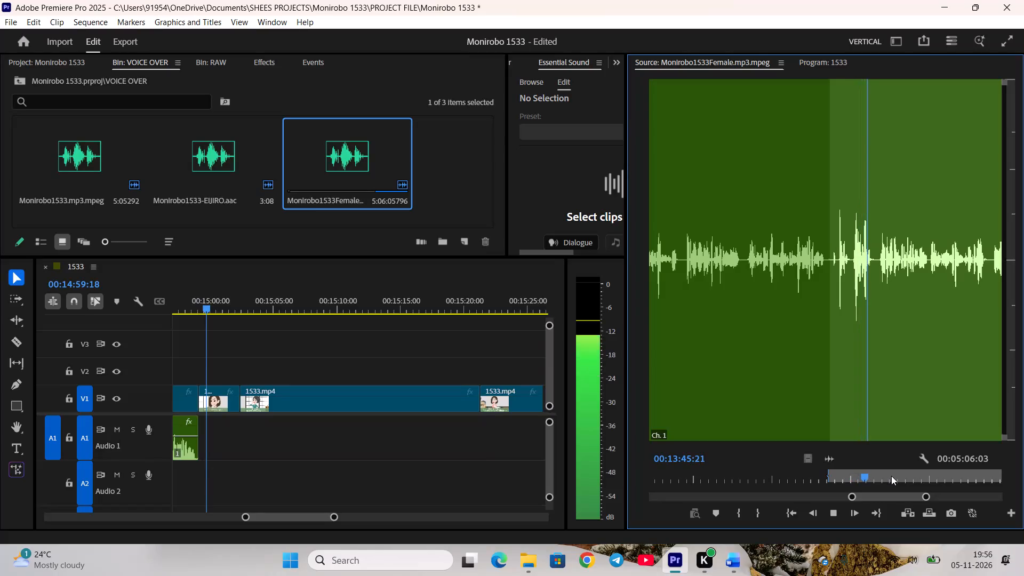
{"action": "key", "text": "space"}
{"action": "scroll", "coordinate": [891, 476], "scroll_direction": "up", "scroll_amount": 1}
{"action": "key", "text": "o"}
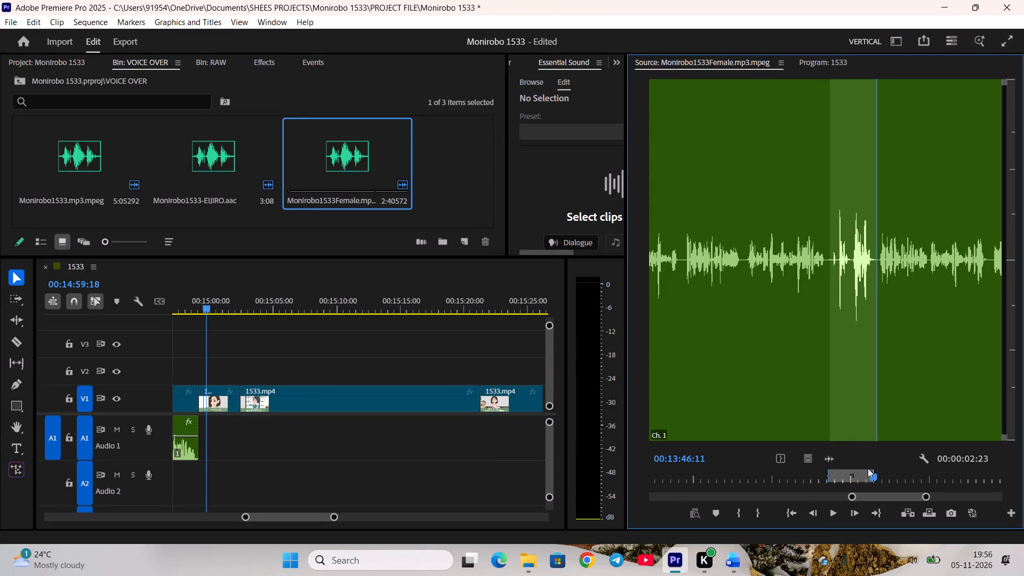
Place the mother-in-law's marked line on Audio 1 directly after Eriko's voice-over and trim her V1 shot to end with it.
{"action": "left_click_drag", "start_coordinate": [822, 460], "coordinate": [201, 429]}
{"action": "left_click", "coordinate": [236, 398]}
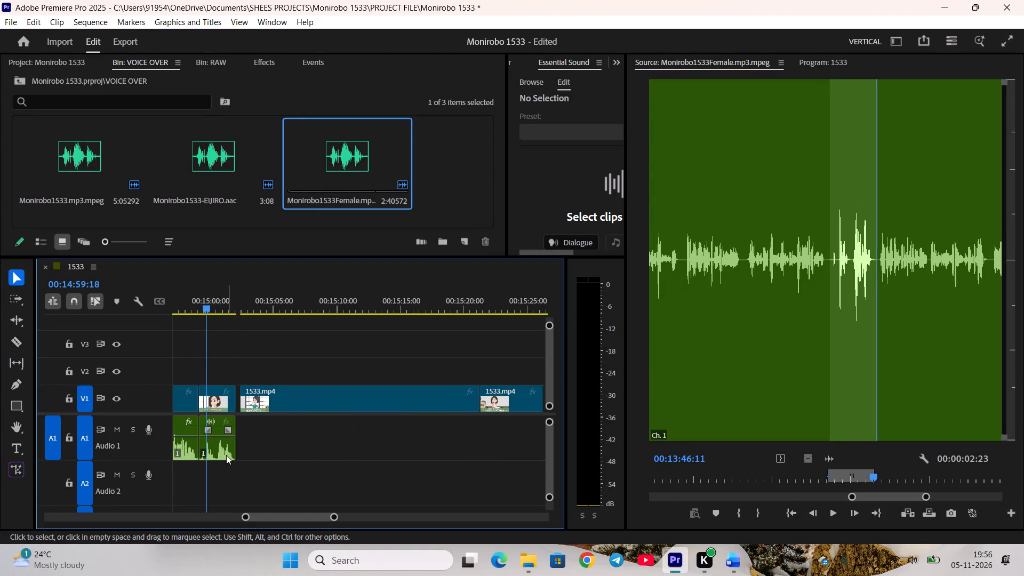
Raise the gain of the mother-in-law's "W-well then..." voice-over clip by 7 dB.
{"action": "left_click", "coordinate": [226, 455]}
{"action": "key", "text": "g"}
{"action": "type", "text": "7\\"}
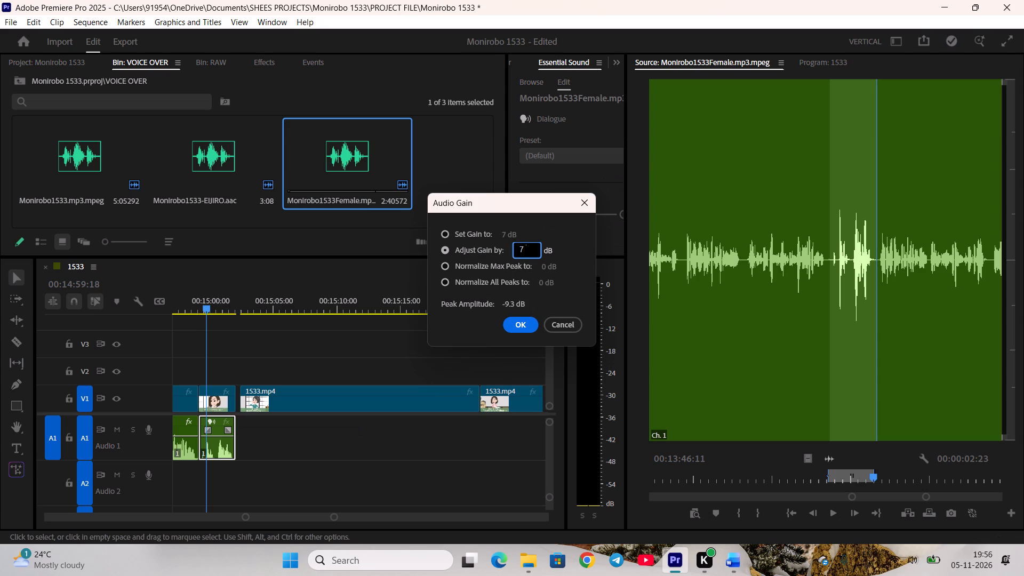
{"action": "key", "text": "BackSpace"}
{"action": "key", "text": "Return"}
Ripple delete the V1 gap after the mother-in-law's "W-well then..." shot.
{"action": "key", "text": "space"}
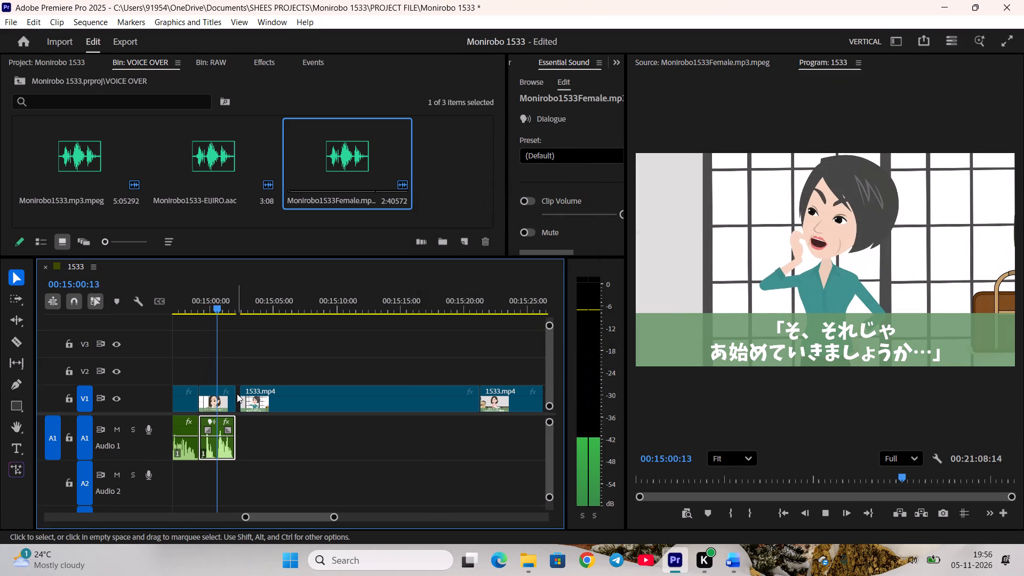
{"action": "key", "text": "space"}
{"action": "right_click", "coordinate": [237, 394]}
{"action": "left_click", "coordinate": [251, 398]}
Cut the V1 clip at 00:15:10:01, at the end of the calligraphy room shot for Eriko's "She was flustered at first..." narration.
{"action": "key", "text": "space"}
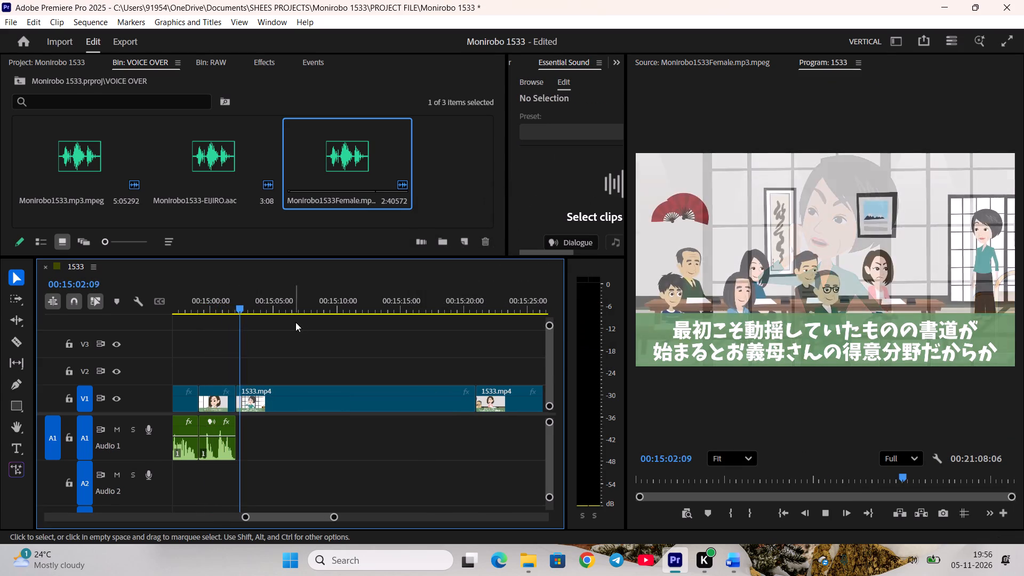
{"action": "left_click_drag", "start_coordinate": [275, 297], "coordinate": [332, 325]}
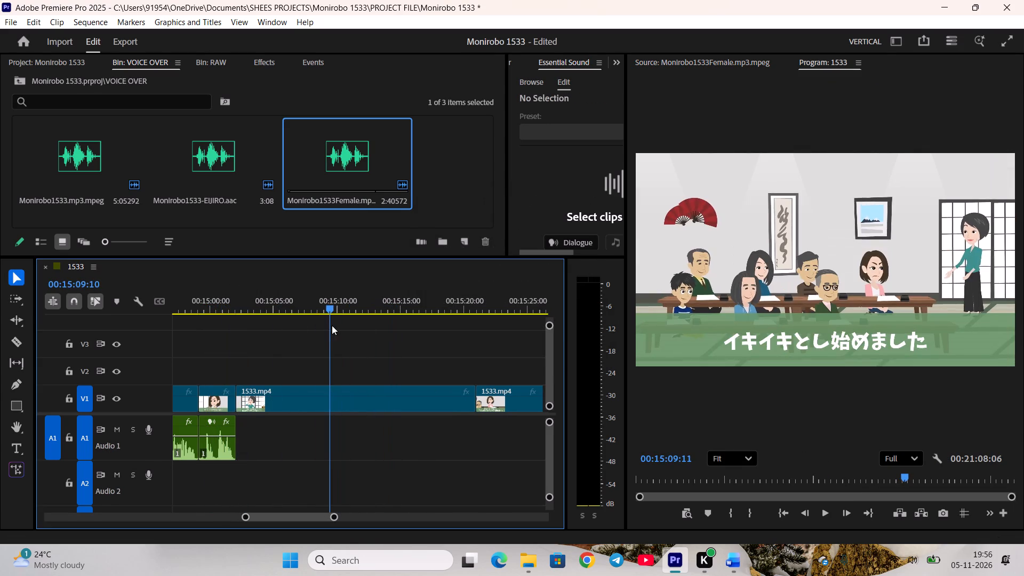
{"action": "left_click_drag", "start_coordinate": [332, 325], "coordinate": [331, 325]}
{"action": "scroll", "coordinate": [771, 478], "scroll_direction": "down", "scroll_amount": 17}
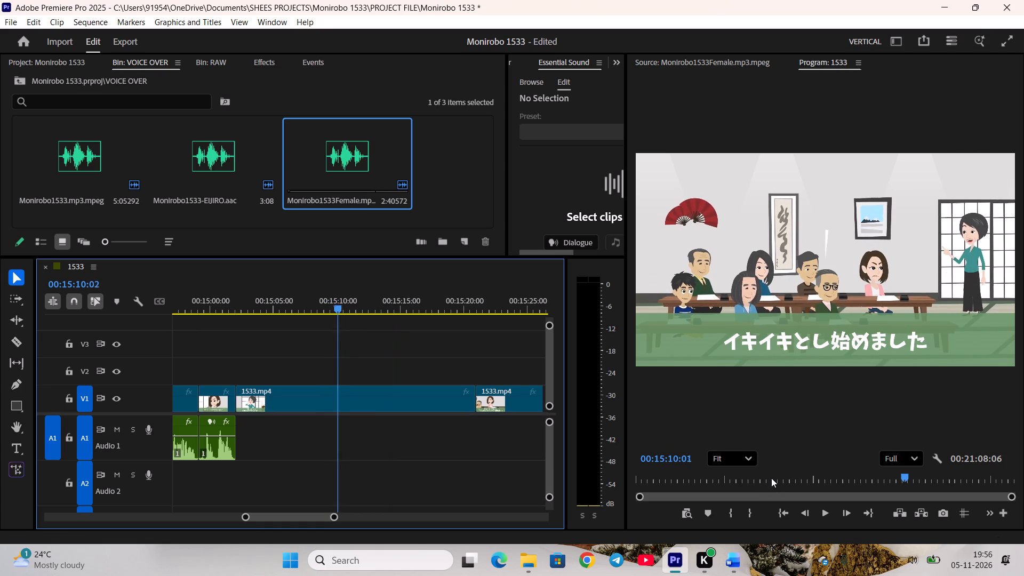
{"action": "scroll", "coordinate": [771, 478], "scroll_direction": "down", "scroll_amount": 2}
{"action": "scroll", "coordinate": [771, 478], "scroll_direction": "up", "scroll_amount": 4}
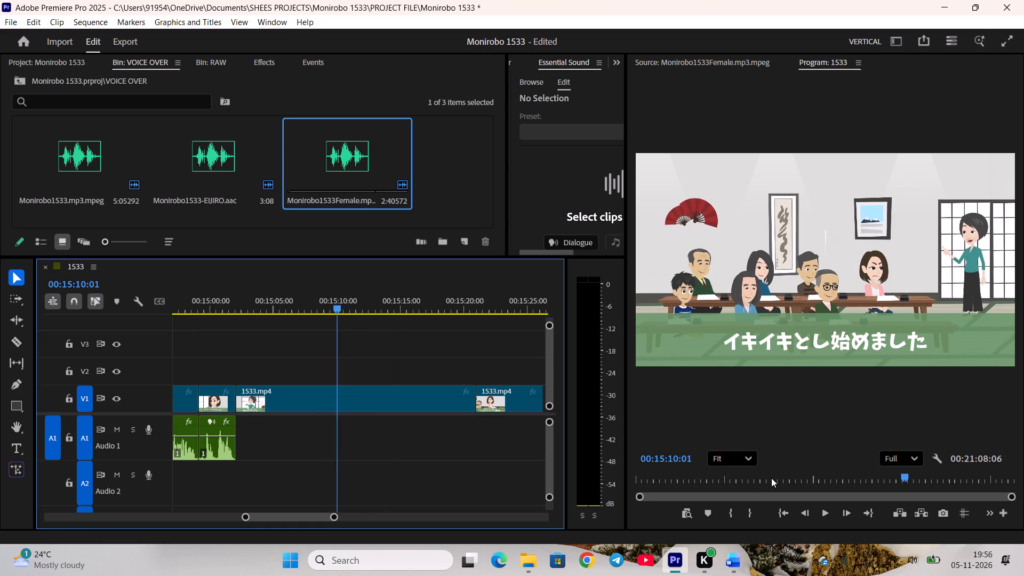
{"action": "scroll", "coordinate": [771, 478], "scroll_direction": "up", "scroll_amount": 1}
{"action": "key", "text": "c"}
{"action": "key", "text": "space"}
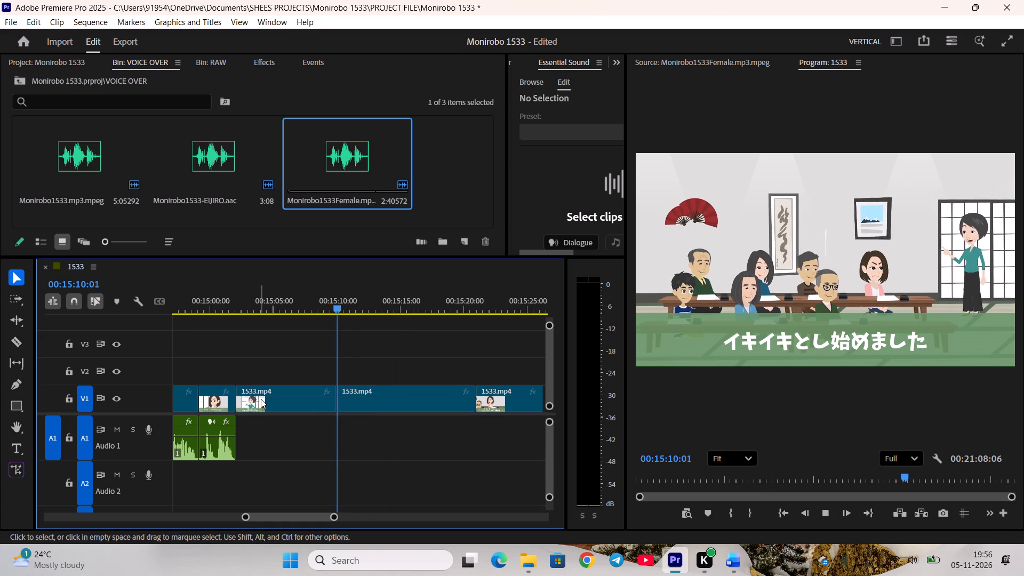
Mark Eriko's "She was flustered at first..." narration in Monirobo1533Female from 00:13:46:11 to 00:13:53:13, checking it against the script.
{"action": "left_click", "coordinate": [314, 298]}
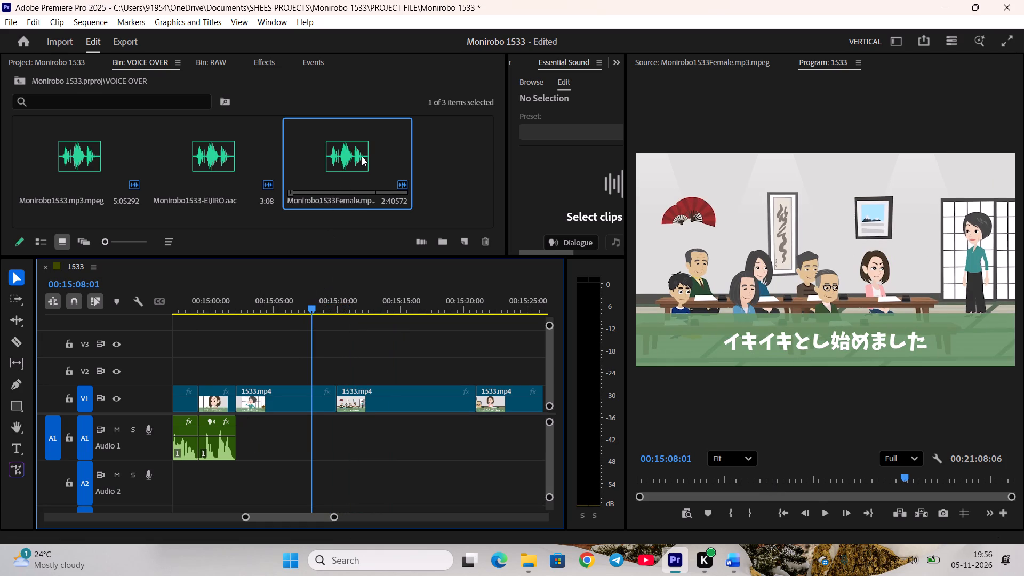
{"action": "double_click", "coordinate": [362, 156]}
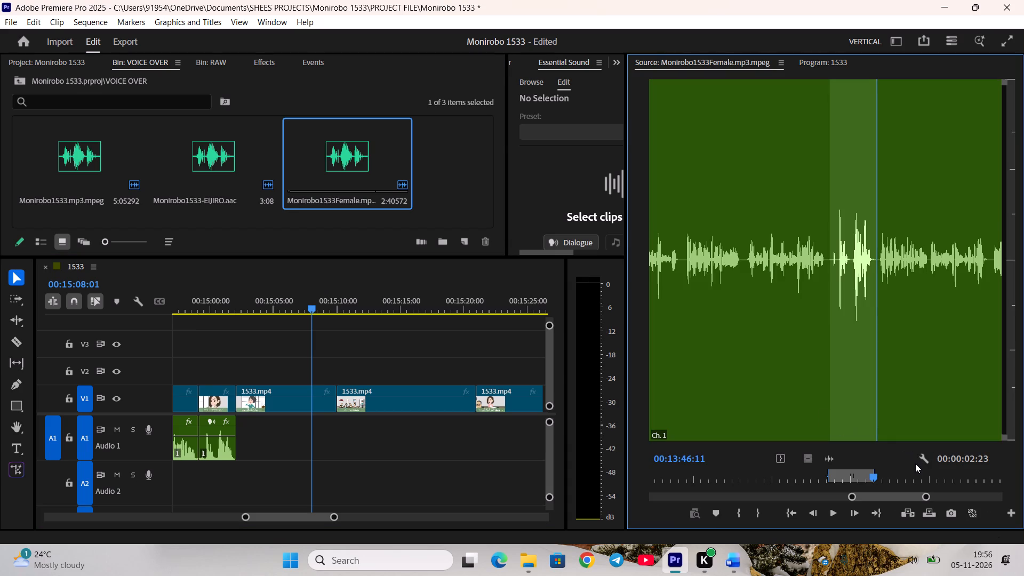
{"action": "key", "text": "i"}
{"action": "key", "text": "space"}
{"action": "left_click", "coordinate": [737, 558]}
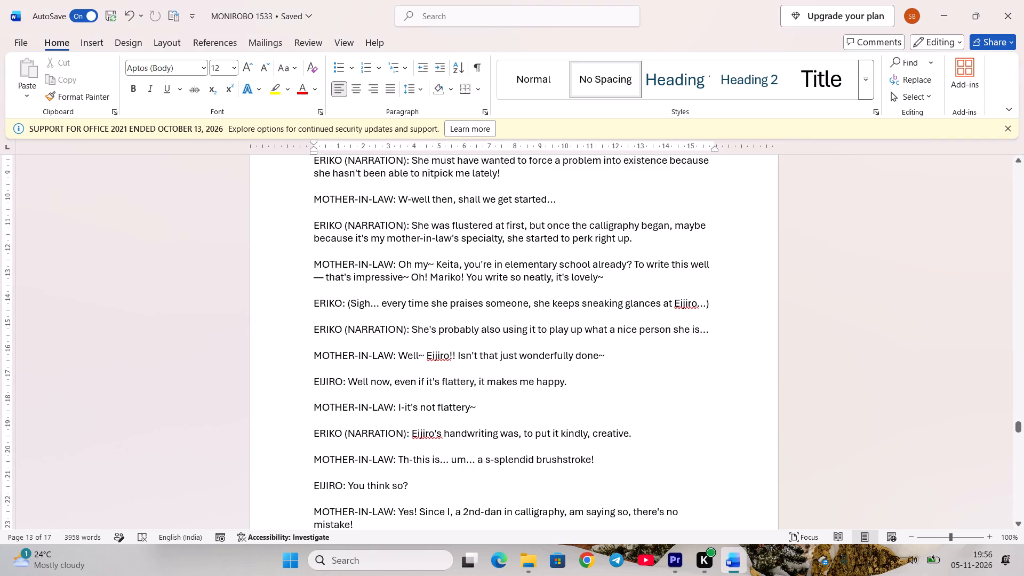
{"action": "left_click", "coordinate": [674, 570]}
{"action": "key", "text": "space"}
{"action": "left_click", "coordinate": [950, 484]}
{"action": "key", "text": "space"}
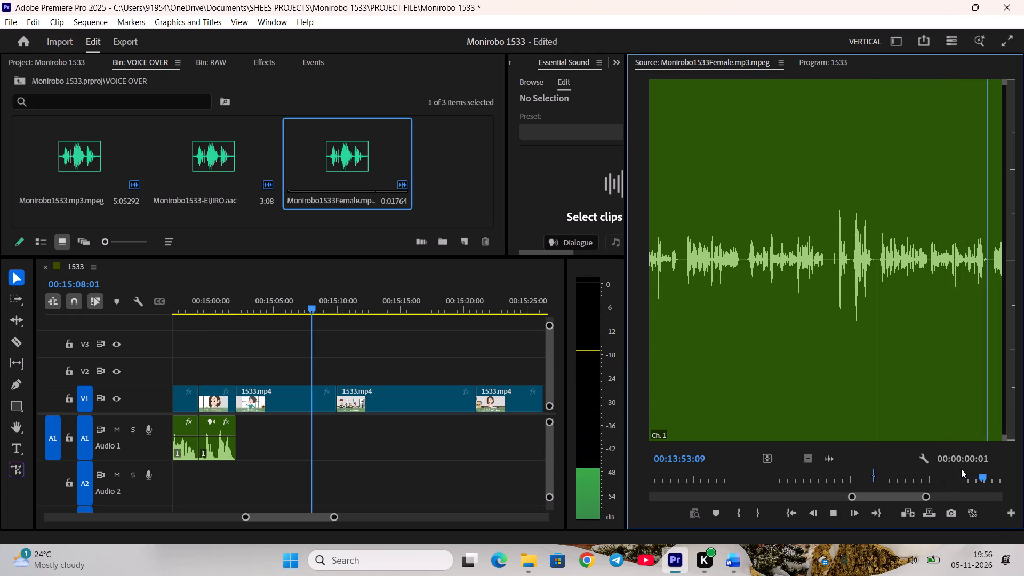
{"action": "key", "text": "space"}
{"action": "key", "text": "o"}
Place Eriko's marked narration on Audio 1 directly after the mother-in-law's voice-over and trim the calligraphy room shot on V1 to end with it.
{"action": "left_click_drag", "start_coordinate": [831, 457], "coordinate": [447, 427]}
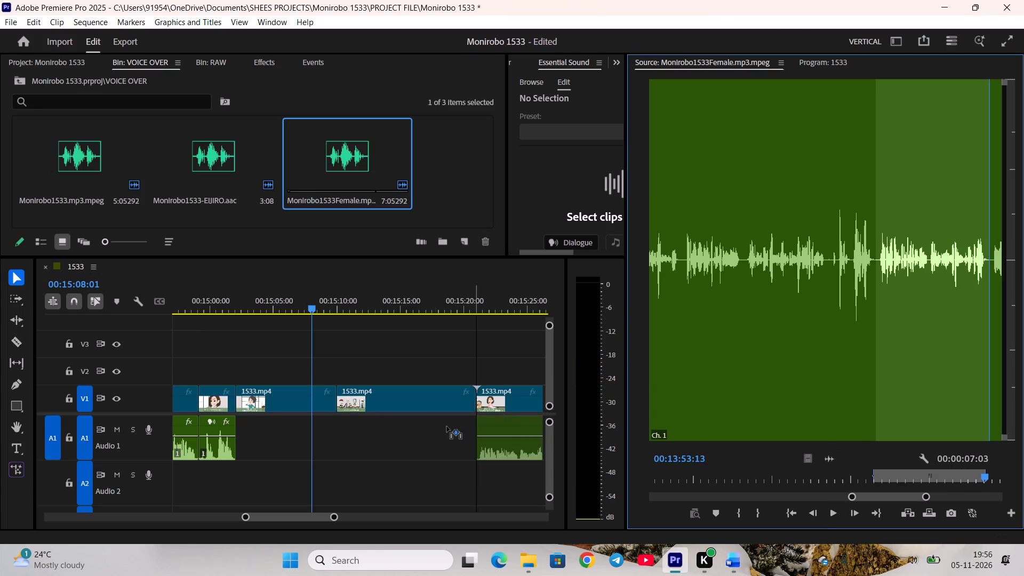
{"action": "left_click_drag", "start_coordinate": [447, 427], "coordinate": [239, 418]}
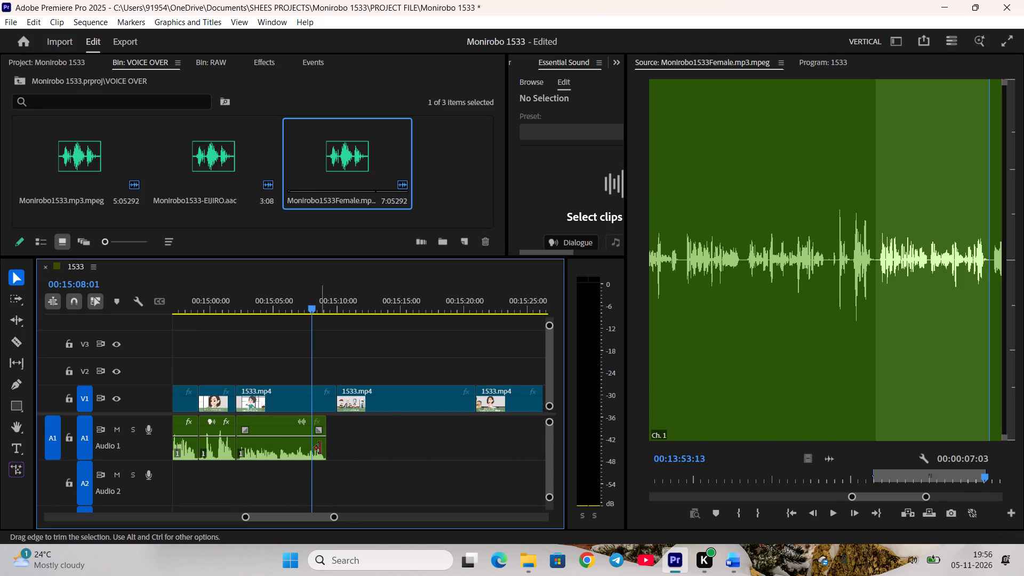
{"action": "left_click", "coordinate": [321, 446]}
{"action": "left_click_drag", "start_coordinate": [337, 399], "coordinate": [335, 399]}
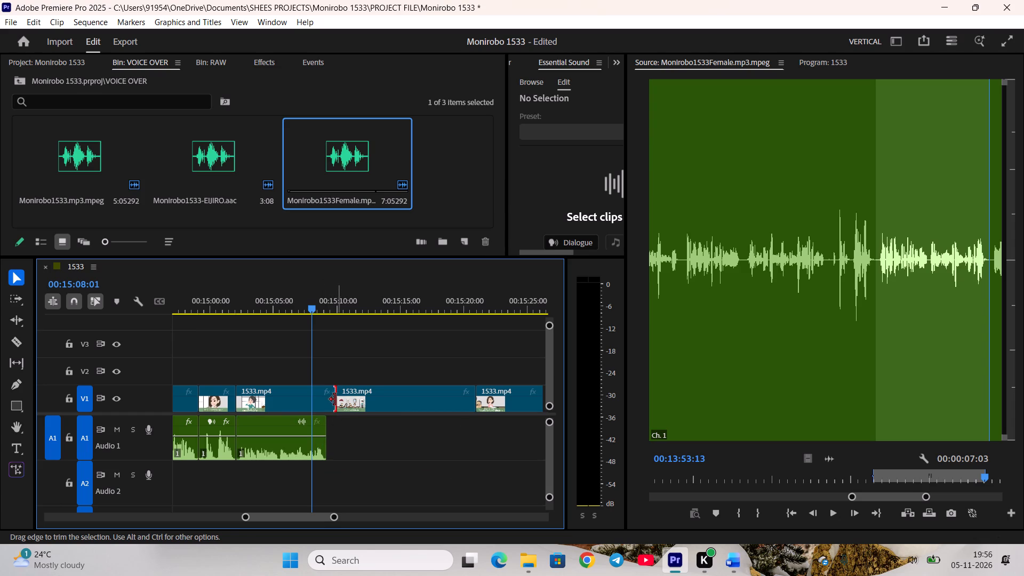
{"action": "left_click_drag", "start_coordinate": [335, 399], "coordinate": [325, 396]}
Raise the gain of Eriko's "She was flustered at first..." voice-over clip by 9 dB and play it back.
{"action": "left_click", "coordinate": [298, 458]}
{"action": "key", "text": "g"}
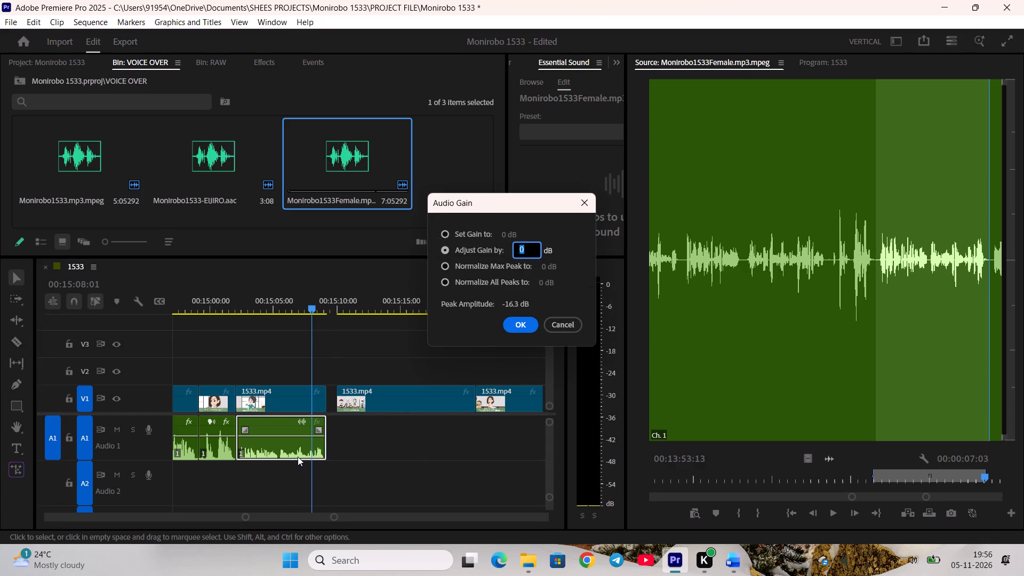
{"action": "key", "text": "9"}
{"action": "key", "text": "Return"}
{"action": "left_click", "coordinate": [339, 465]}
{"action": "key", "text": "space"}
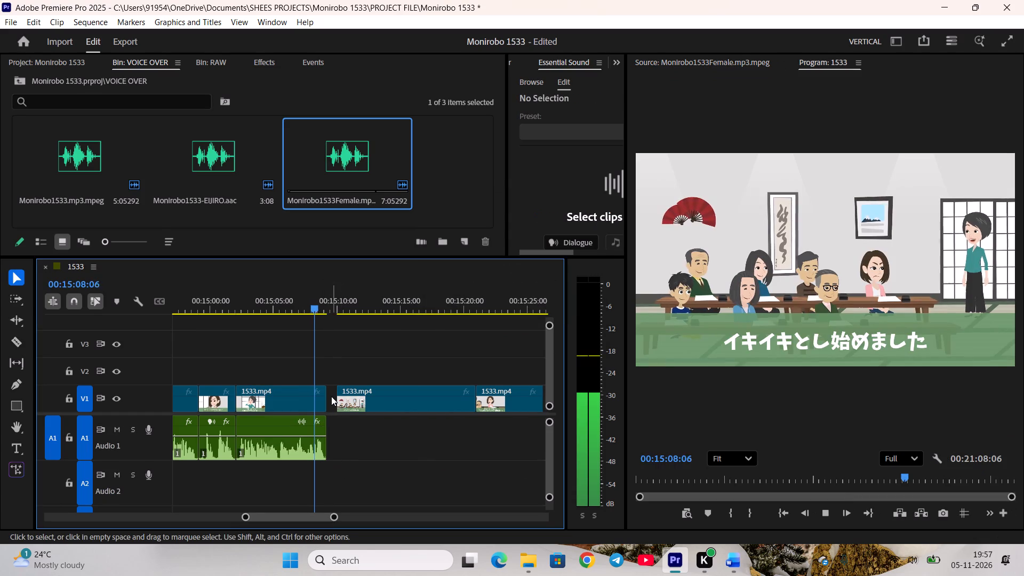
{"action": "key", "text": "space"}
Ripple delete the V1 gap after Eriko's calligraphy room shot, preview the shots that follow and save the project.
{"action": "right_click", "coordinate": [331, 393]}
{"action": "left_click", "coordinate": [339, 395]}
{"action": "scroll", "coordinate": [348, 409], "scroll_direction": "down", "scroll_amount": 4}
{"action": "key", "text": "space"}
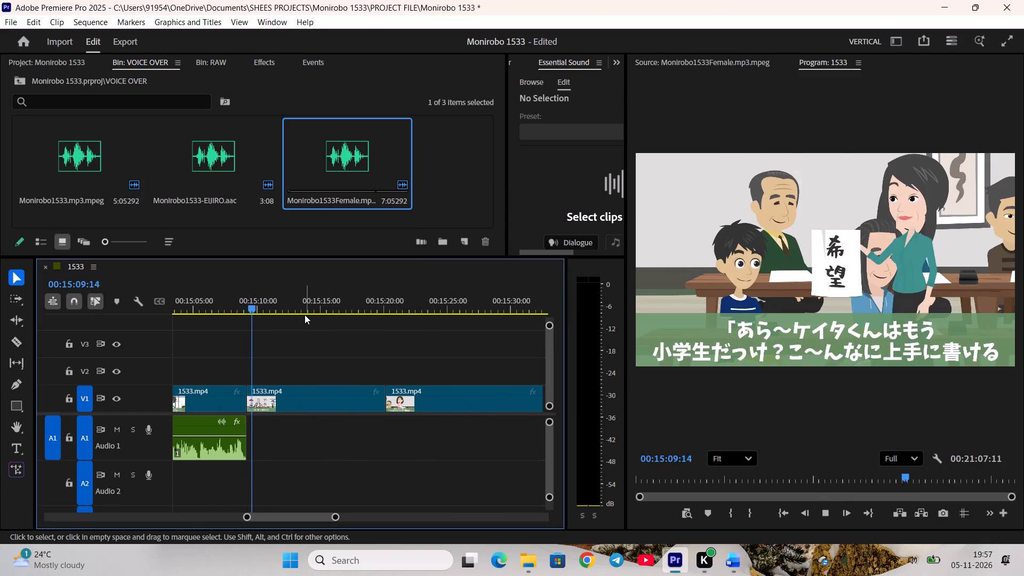
{"action": "left_click_drag", "start_coordinate": [293, 301], "coordinate": [422, 333]}
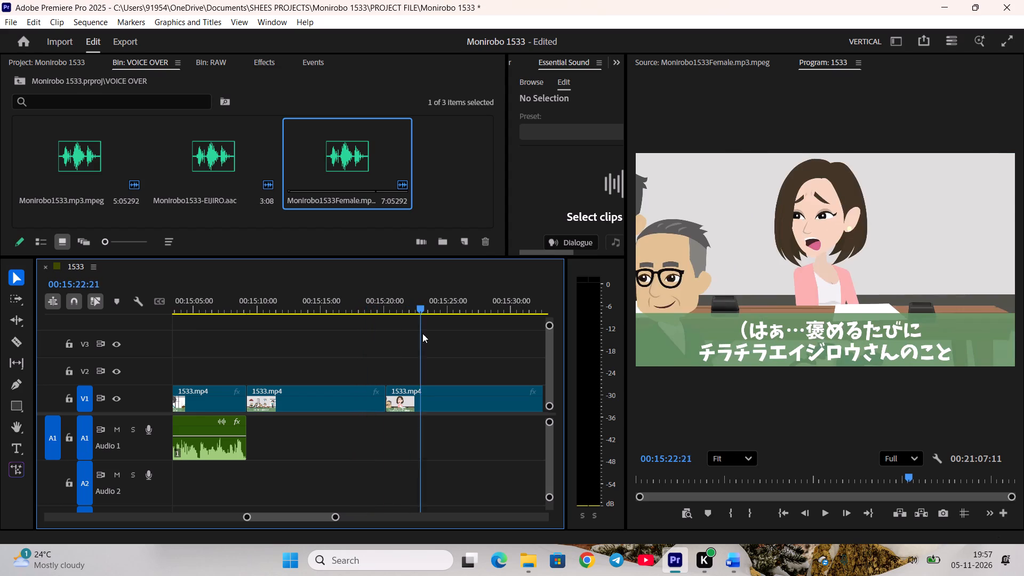
{"action": "left_click_drag", "start_coordinate": [422, 333], "coordinate": [376, 331]}
{"action": "key", "text": "ctrl+s"}
Mark the mother-in-law's "Oh my~ Keita..." line in Monirobo1533Female from 00:13:53:16 to 00:14:05:16, checking it against the script.
{"action": "double_click", "coordinate": [354, 165]}
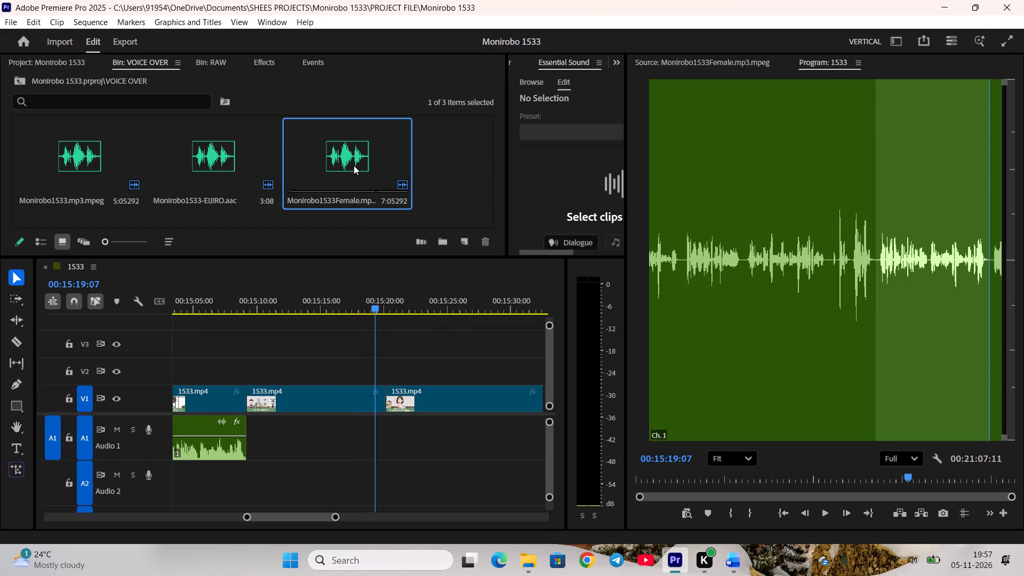
{"action": "key", "text": "space"}
{"action": "key", "text": "space"}
{"action": "scroll", "coordinate": [892, 449], "scroll_direction": "up", "scroll_amount": 5}
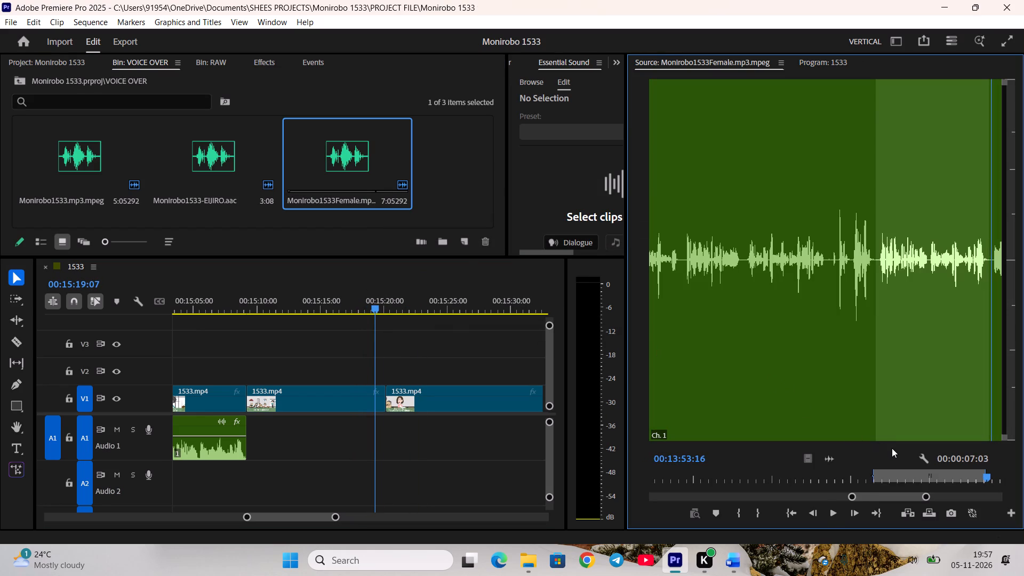
{"action": "type", "text": "i"}
{"action": "key", "text": "space"}
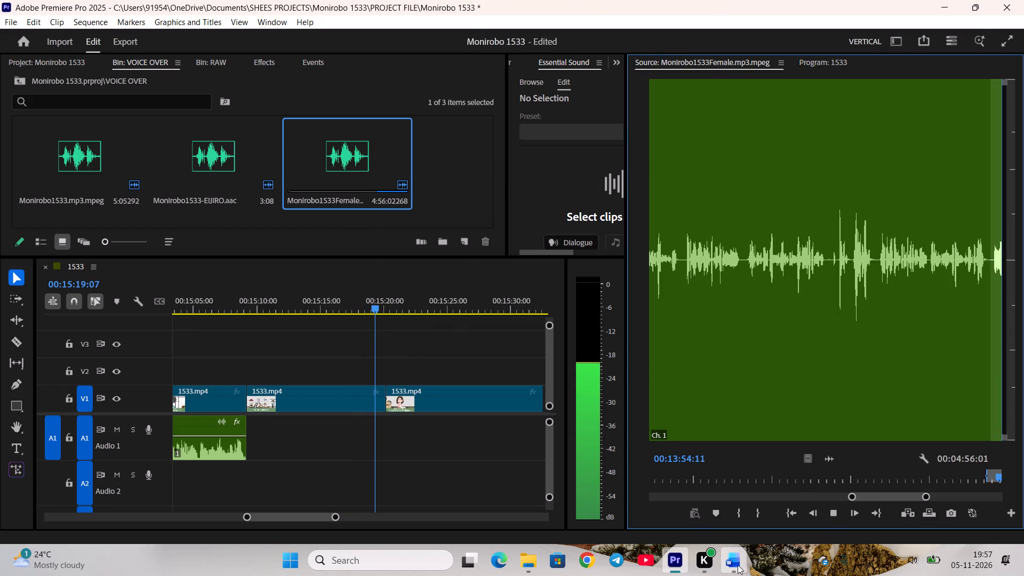
{"action": "left_click", "coordinate": [738, 565]}
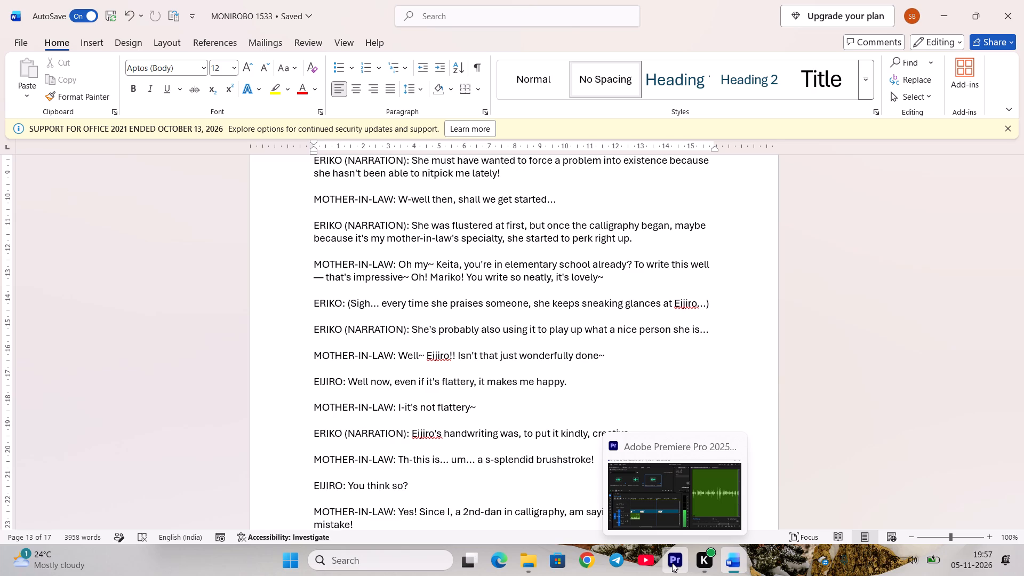
{"action": "key", "text": "space"}
{"action": "key", "text": "space"}
{"action": "key", "text": "space"}
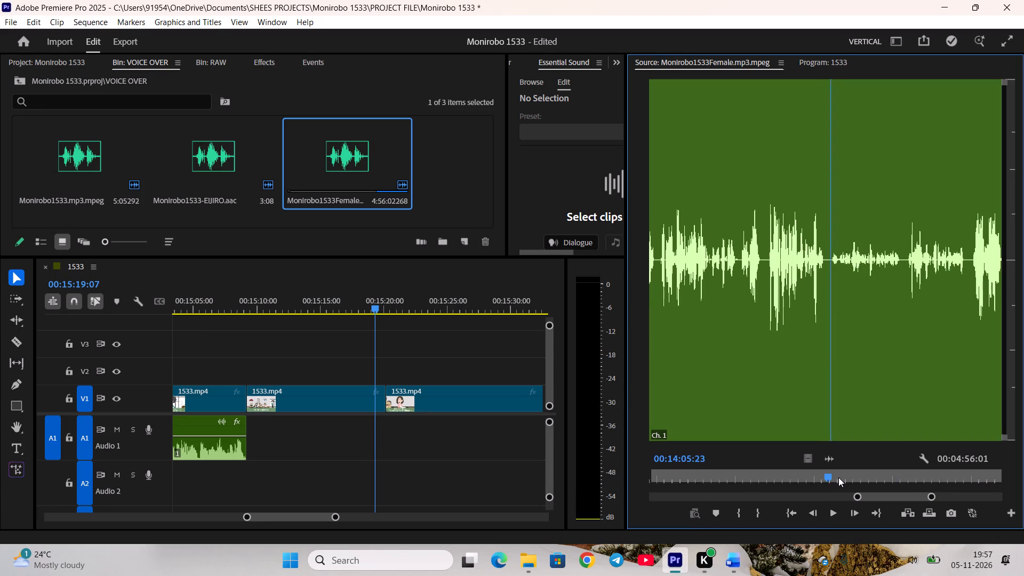
{"action": "scroll", "coordinate": [838, 477], "scroll_direction": "up", "scroll_amount": 8}
{"action": "key", "text": "o"}
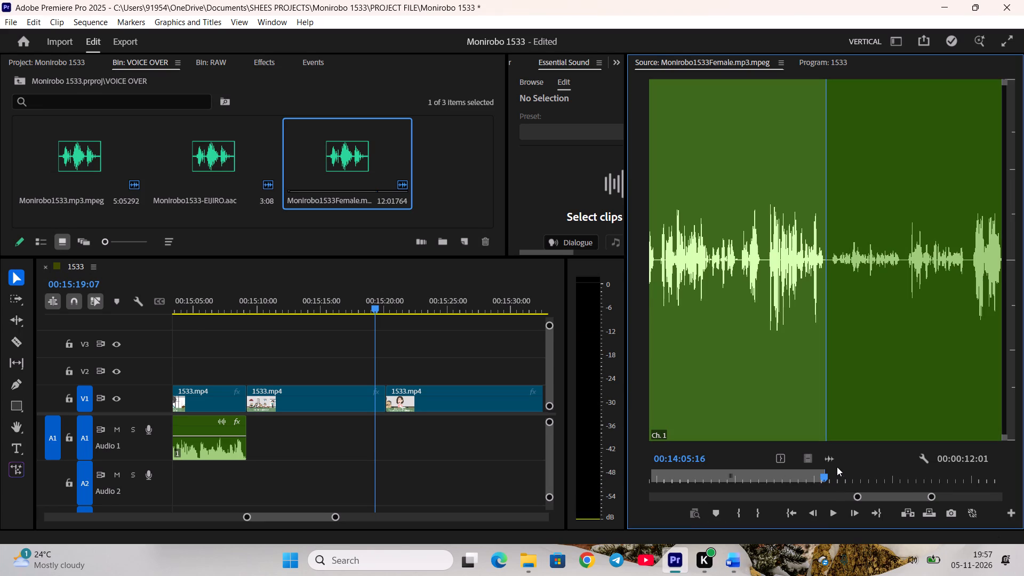
Place the mother-in-law's marked line on Audio 1 directly after Eriko's narration and extend its end slightly.
{"action": "left_click_drag", "start_coordinate": [832, 459], "coordinate": [244, 423]}
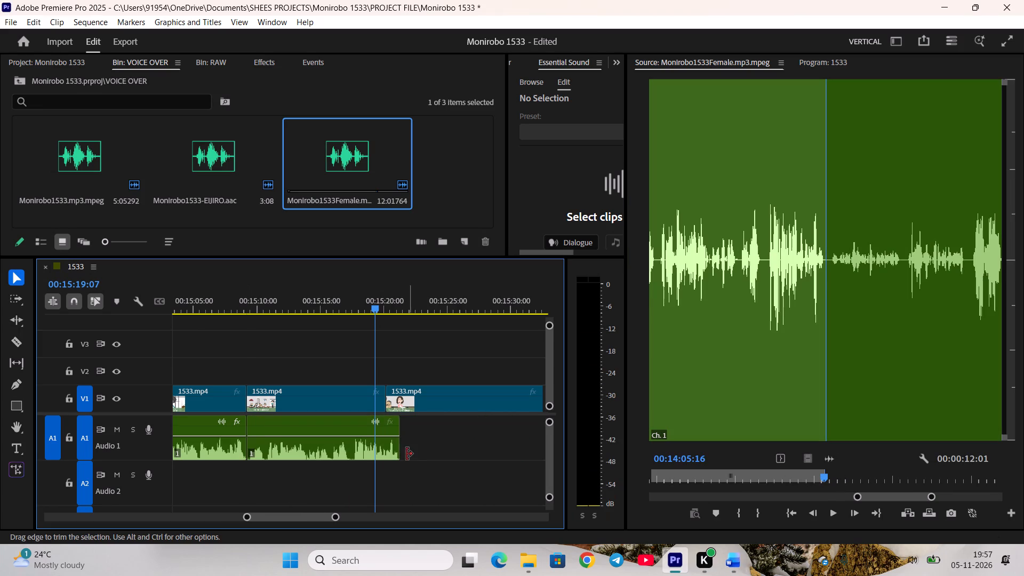
{"action": "left_click", "coordinate": [404, 452]}
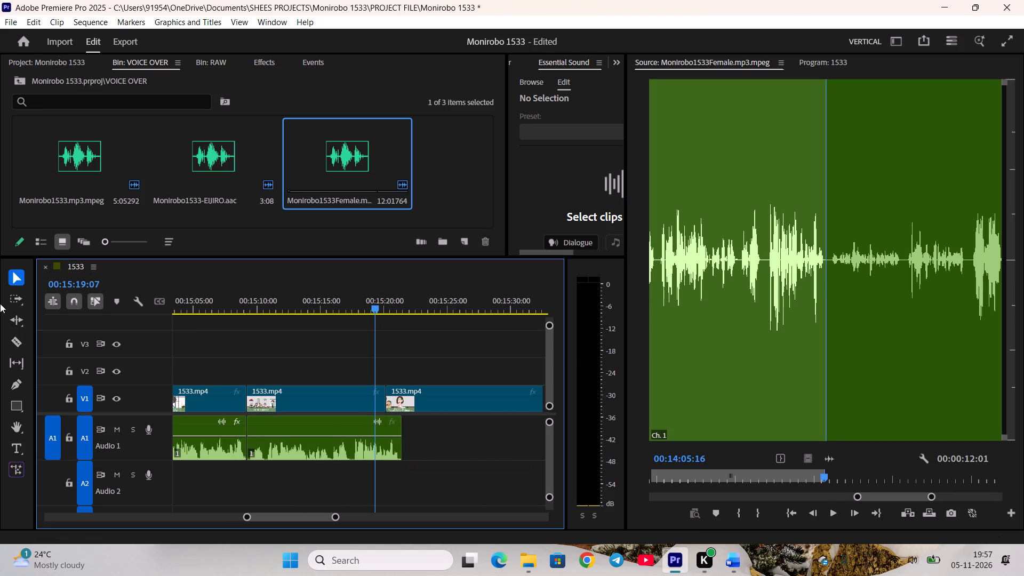
Shift all clips after the mother-in-law's praise shot later in the timeline, leaving room on V1 past the end of her voice-over.
{"action": "left_click", "coordinate": [10, 299]}
{"action": "left_click_drag", "start_coordinate": [451, 395], "coordinate": [498, 399]}
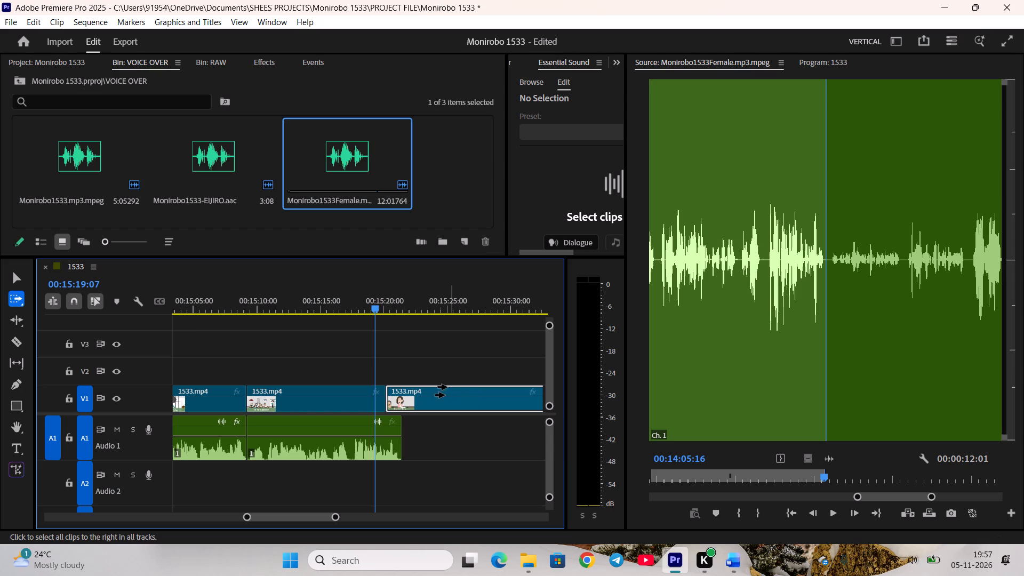
{"action": "left_click_drag", "start_coordinate": [436, 398], "coordinate": [472, 398]}
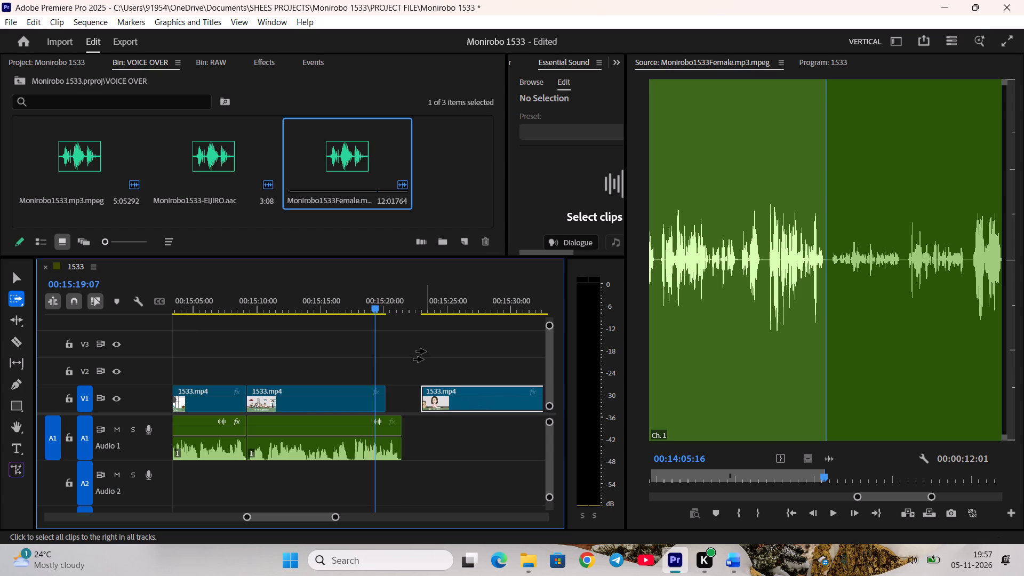
{"action": "key", "text": "v"}
{"action": "left_click", "coordinate": [426, 354]}
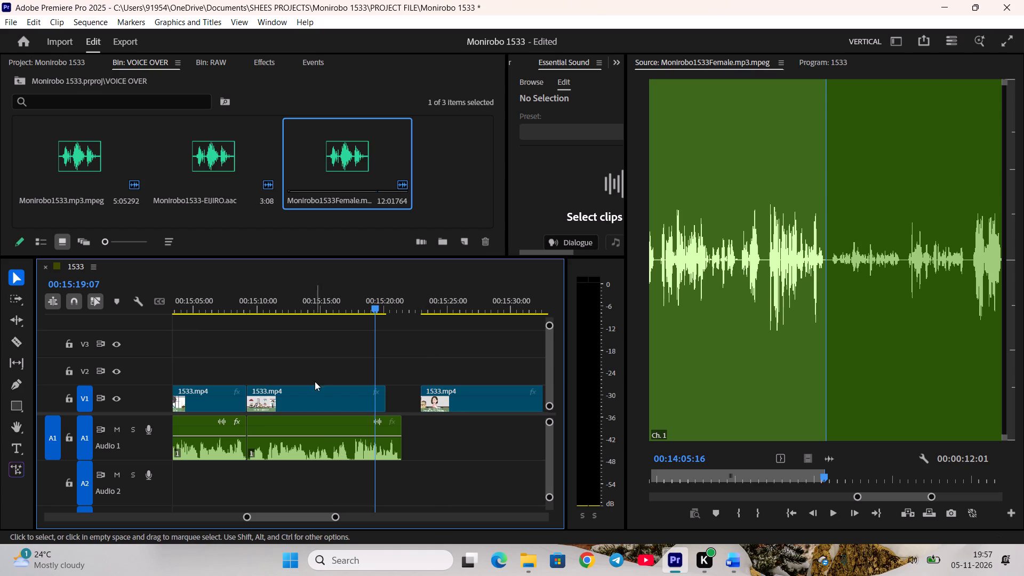
Slow the mother-in-law's praise shot on V1 to a duration of 00:00:12:05 to match her voice-over.
{"action": "right_click", "coordinate": [331, 405]}
{"action": "left_click", "coordinate": [377, 391]}
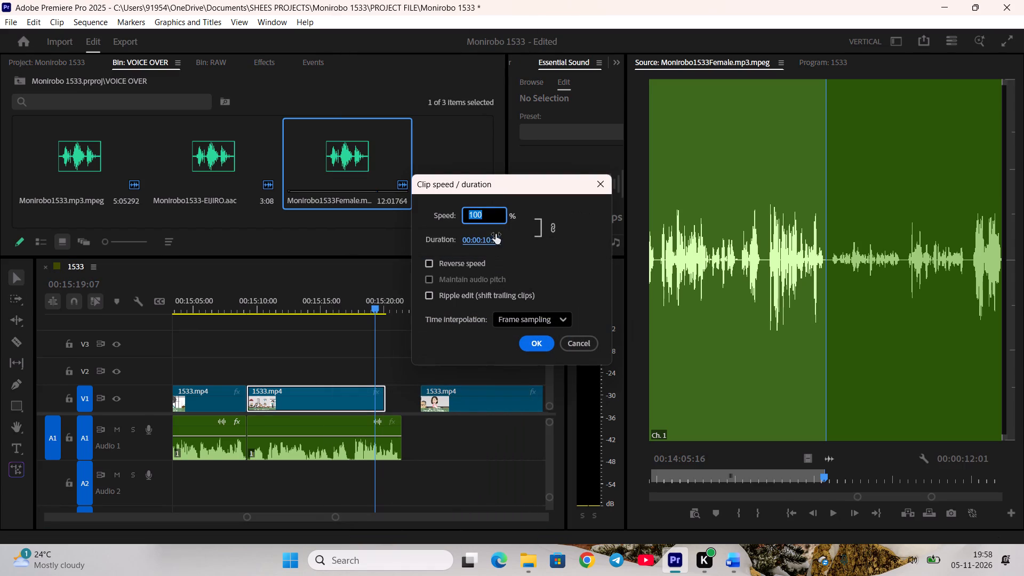
{"action": "left_click", "coordinate": [495, 234]}
{"action": "left_click", "coordinate": [514, 239]}
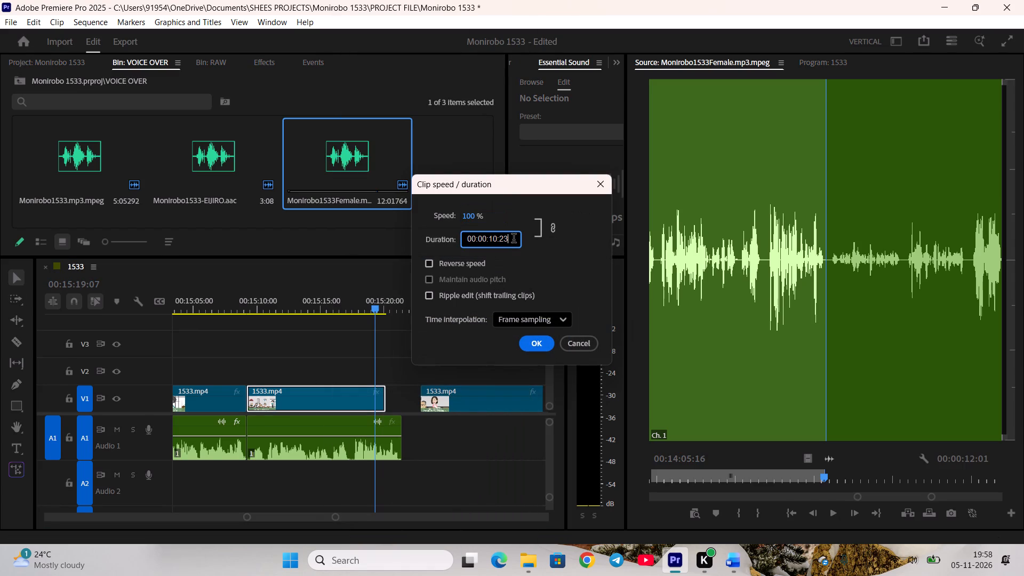
{"action": "key", "text": "BackSpace"}
{"action": "key", "text": "BackSpace"}
{"action": "type", "text": "05"}
{"action": "key", "text": "Left"}
{"action": "key", "text": "Left"}
{"action": "key", "text": "Left"}
{"action": "key", "text": "BackSpace"}
{"action": "key", "text": "2"}
{"action": "key", "text": "Return"}
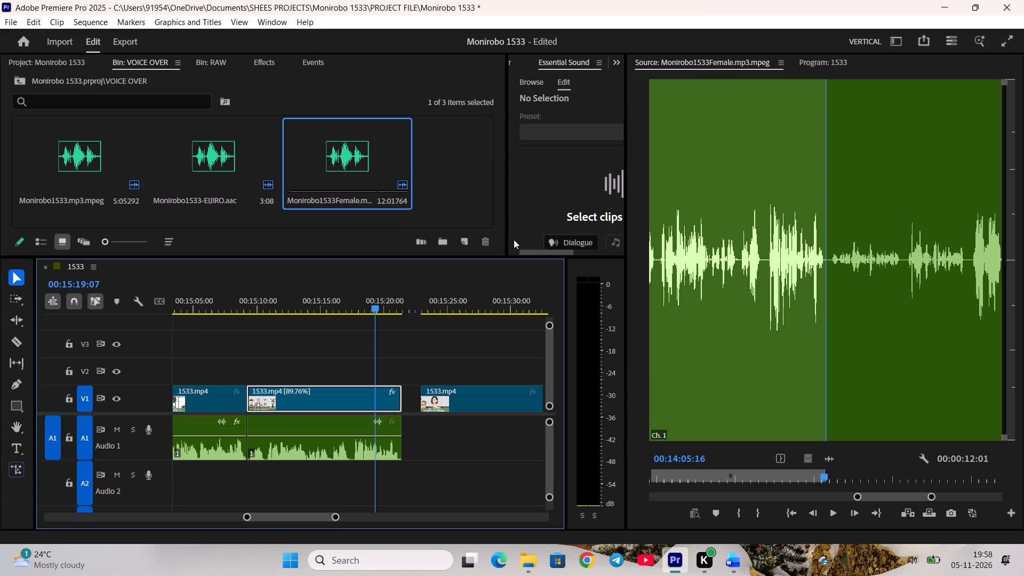
Ripple delete the V1 gap after the slowed mother-in-law's praise shot and save the project.
{"action": "scroll", "coordinate": [510, 47], "scroll_direction": "down", "scroll_amount": 5}
{"action": "scroll", "coordinate": [370, 375], "scroll_direction": "down", "scroll_amount": 3}
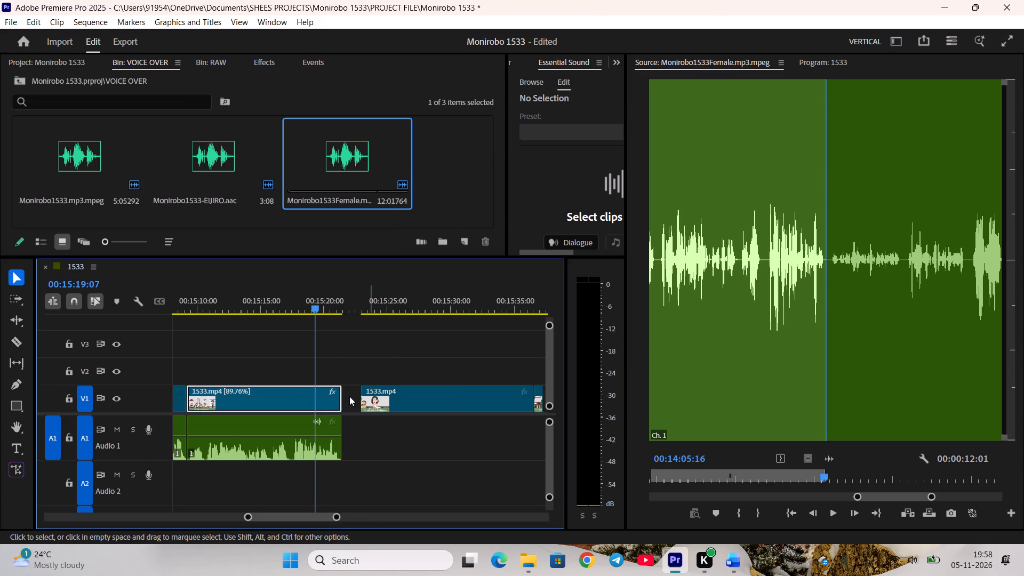
{"action": "right_click", "coordinate": [349, 396]}
{"action": "left_click", "coordinate": [367, 402]}
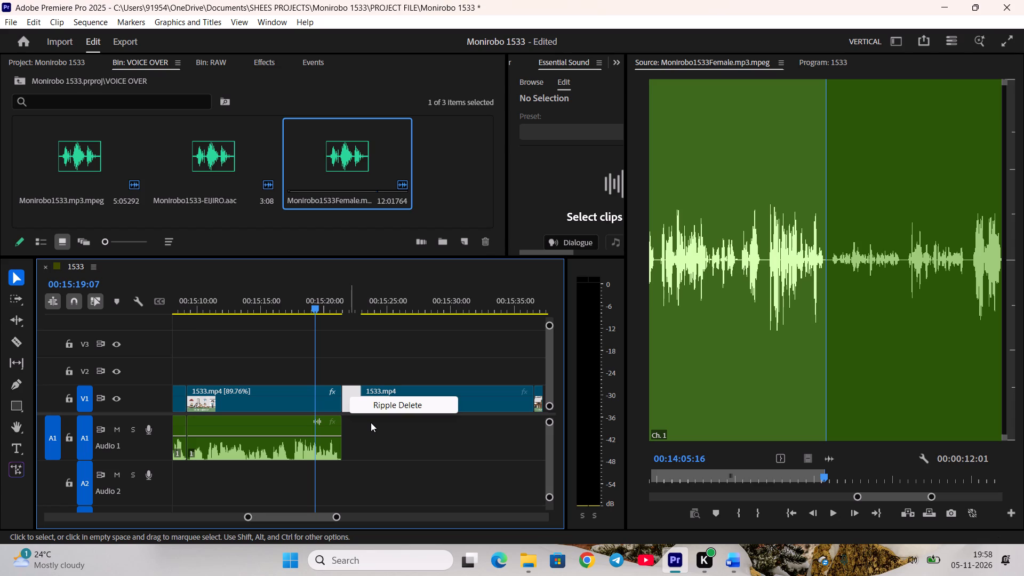
{"action": "scroll", "coordinate": [371, 422], "scroll_direction": "down", "scroll_amount": 4}
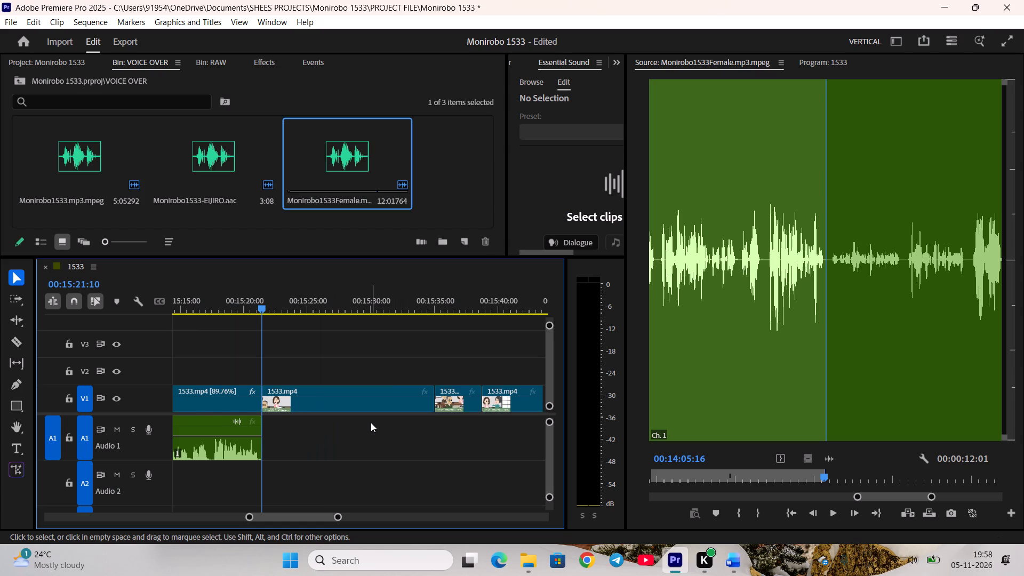
{"action": "key", "text": "ctrl+s"}
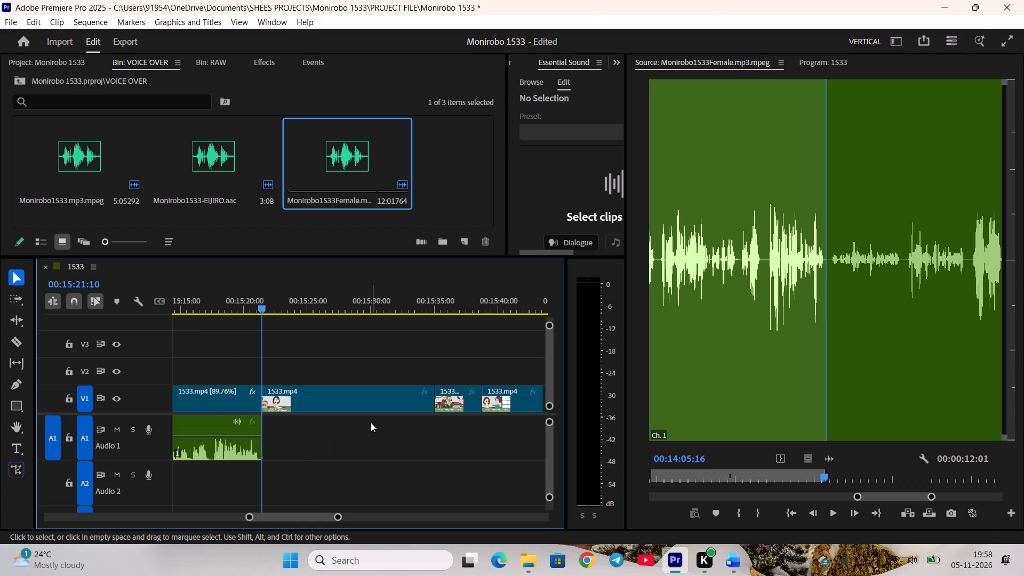
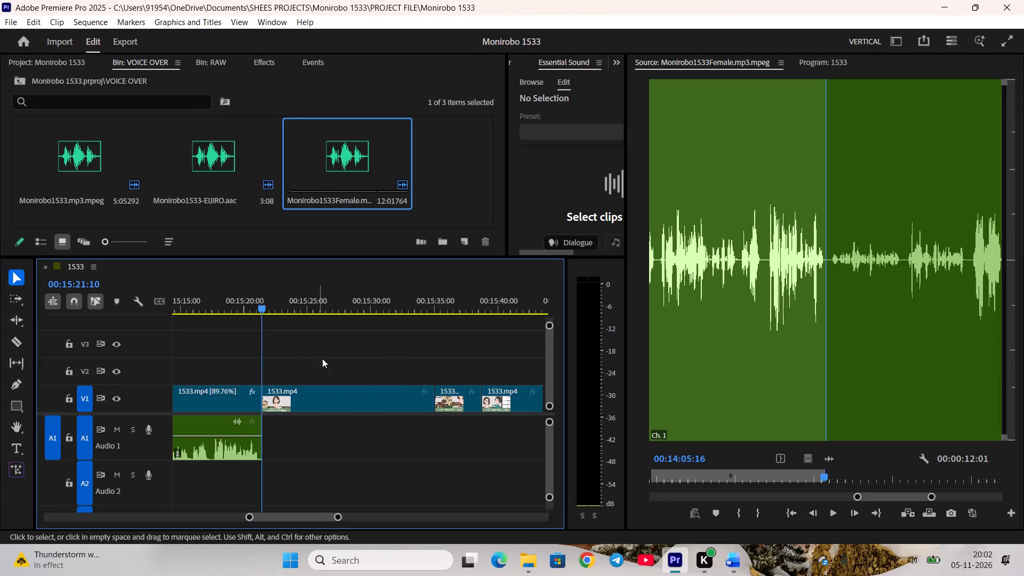
Split the V1 clip at 00:15:29:06, where Eriko's shot changes to the mother-in-law praising Eijiro.
{"action": "scroll", "coordinate": [350, 359], "scroll_direction": "down", "scroll_amount": 1}
{"action": "key", "text": "space"}
{"action": "left_click_drag", "start_coordinate": [278, 301], "coordinate": [347, 315]}
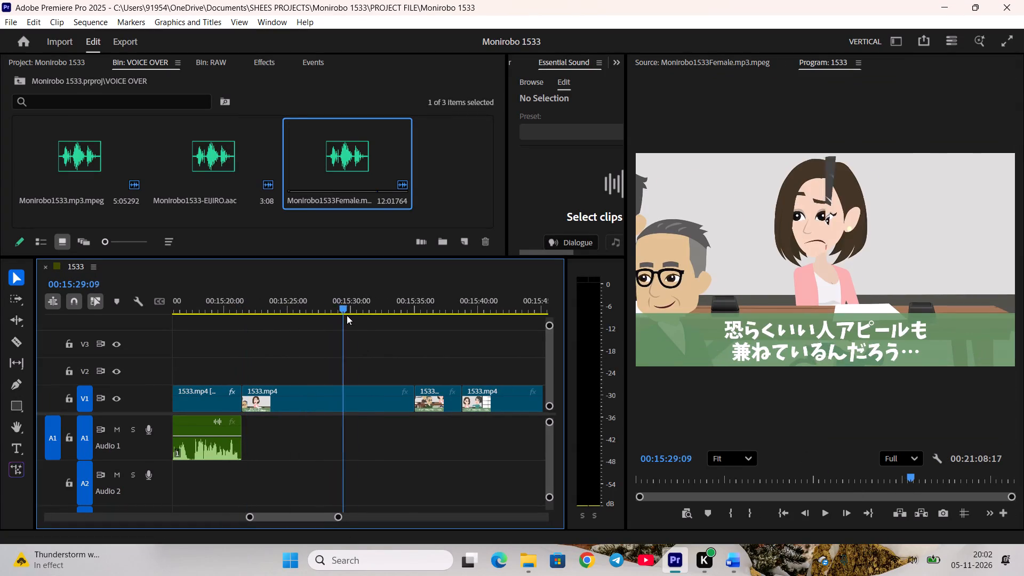
{"action": "left_click_drag", "start_coordinate": [347, 315], "coordinate": [363, 324]}
{"action": "scroll", "coordinate": [788, 482], "scroll_direction": "up", "scroll_amount": 3}
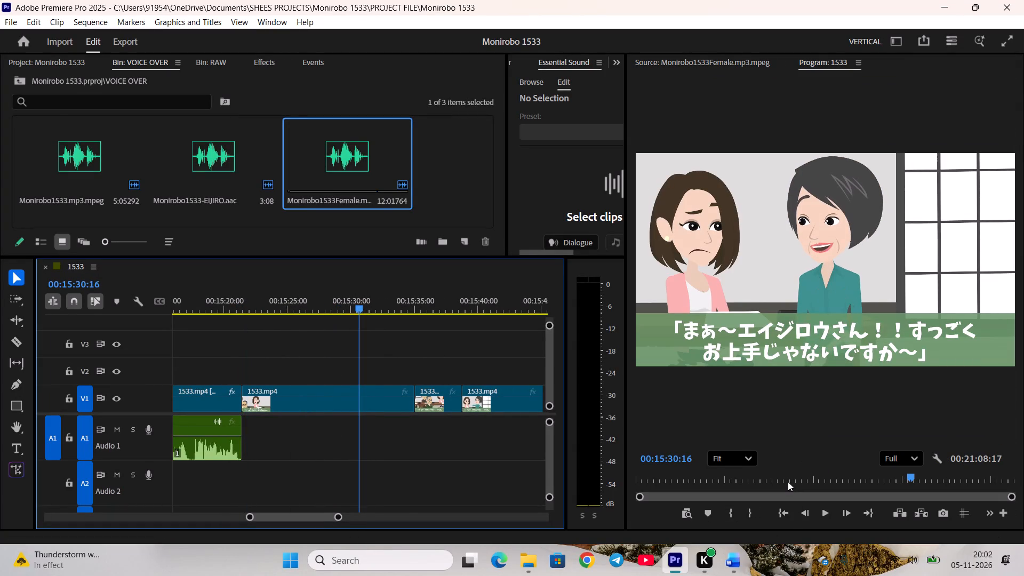
{"action": "scroll", "coordinate": [788, 482], "scroll_direction": "up", "scroll_amount": 20}
{"action": "scroll", "coordinate": [788, 482], "scroll_direction": "up", "scroll_amount": 6}
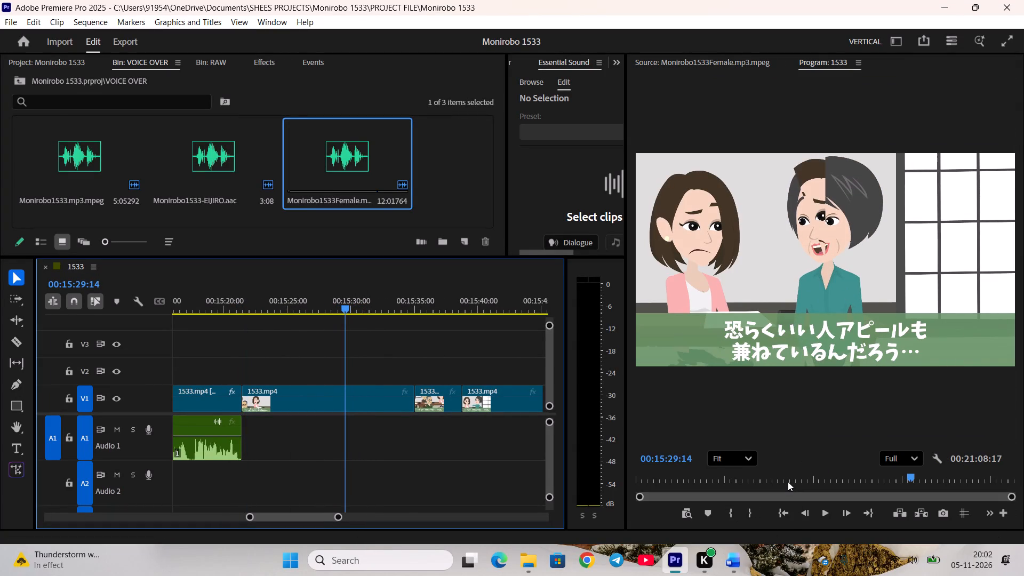
{"action": "scroll", "coordinate": [788, 482], "scroll_direction": "up", "scroll_amount": 8}
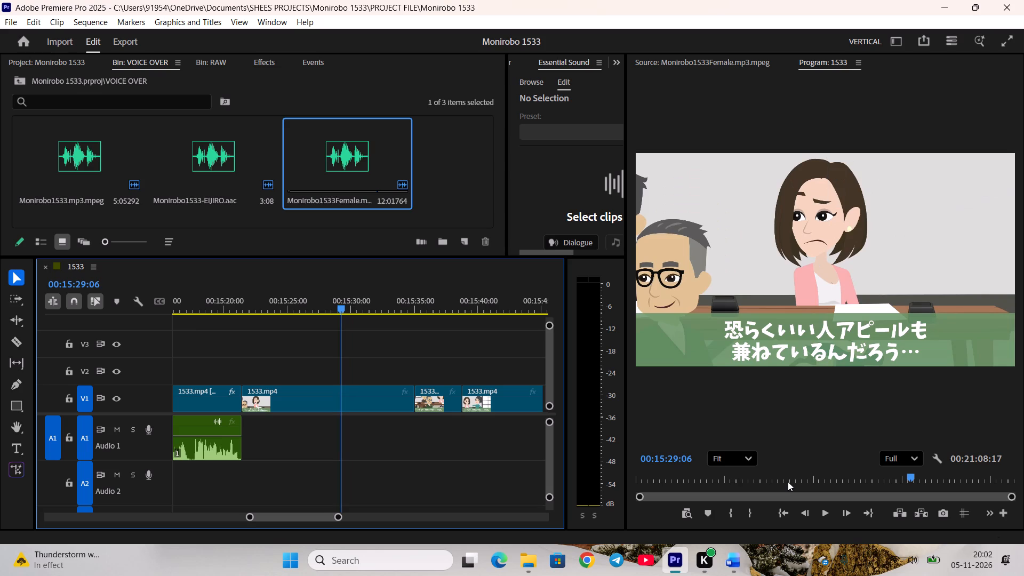
{"action": "type", "text": "c"}
{"action": "key", "text": "space"}
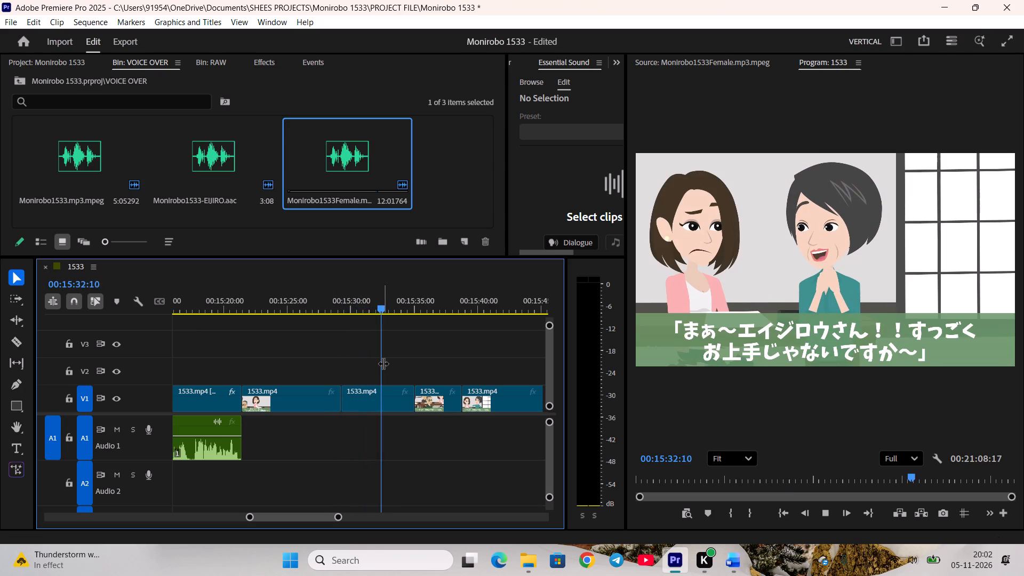
{"action": "key", "text": "space"}
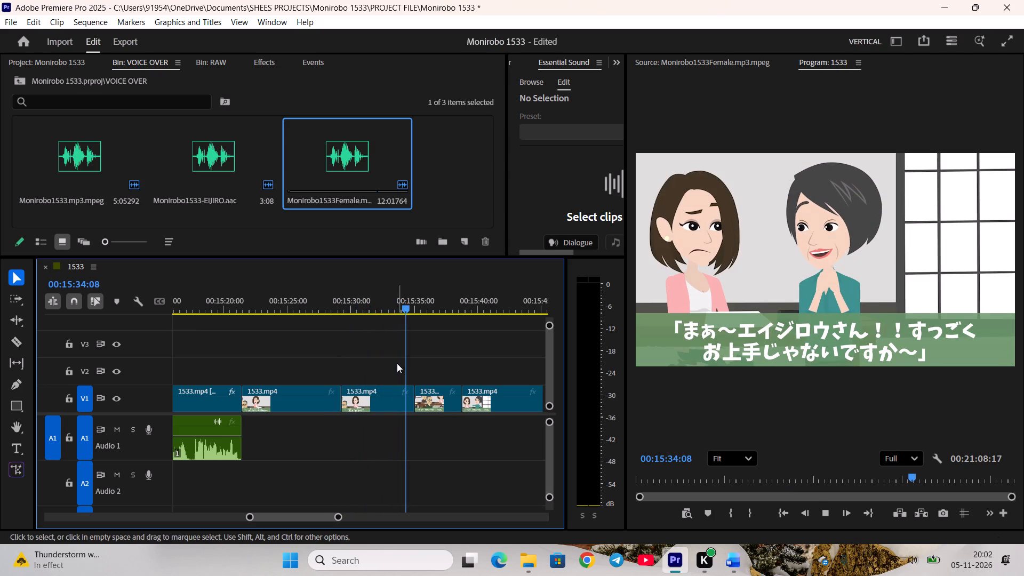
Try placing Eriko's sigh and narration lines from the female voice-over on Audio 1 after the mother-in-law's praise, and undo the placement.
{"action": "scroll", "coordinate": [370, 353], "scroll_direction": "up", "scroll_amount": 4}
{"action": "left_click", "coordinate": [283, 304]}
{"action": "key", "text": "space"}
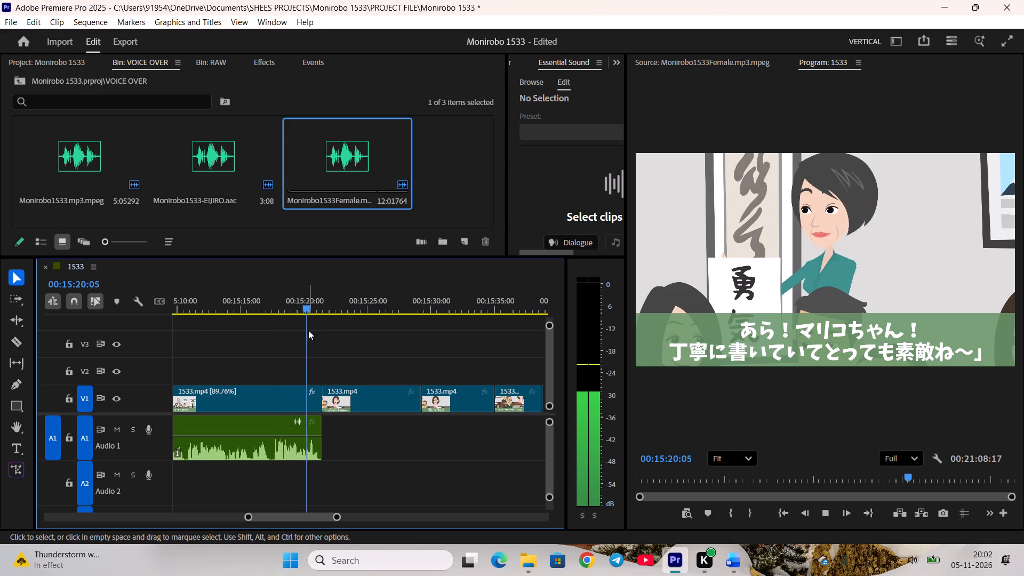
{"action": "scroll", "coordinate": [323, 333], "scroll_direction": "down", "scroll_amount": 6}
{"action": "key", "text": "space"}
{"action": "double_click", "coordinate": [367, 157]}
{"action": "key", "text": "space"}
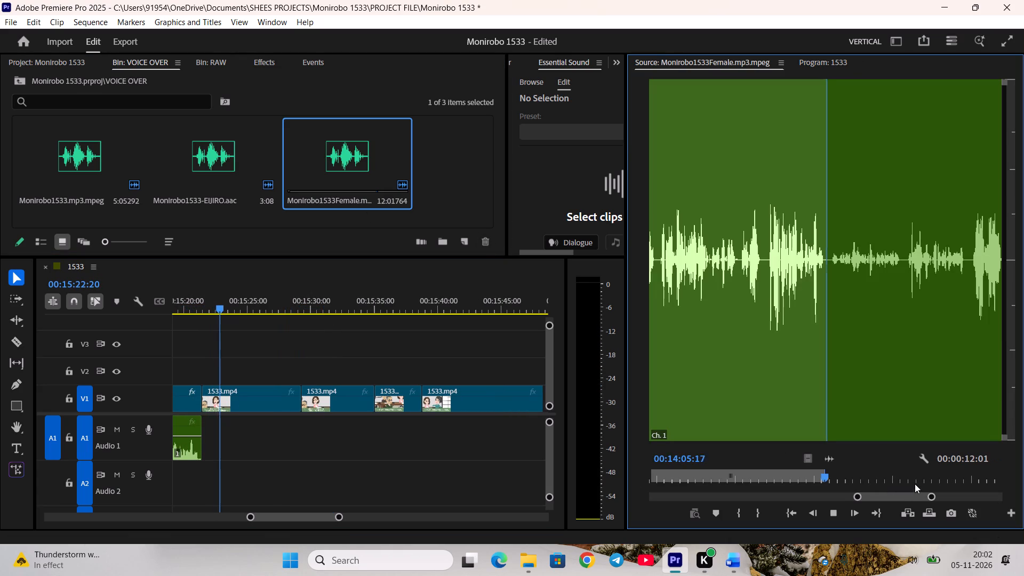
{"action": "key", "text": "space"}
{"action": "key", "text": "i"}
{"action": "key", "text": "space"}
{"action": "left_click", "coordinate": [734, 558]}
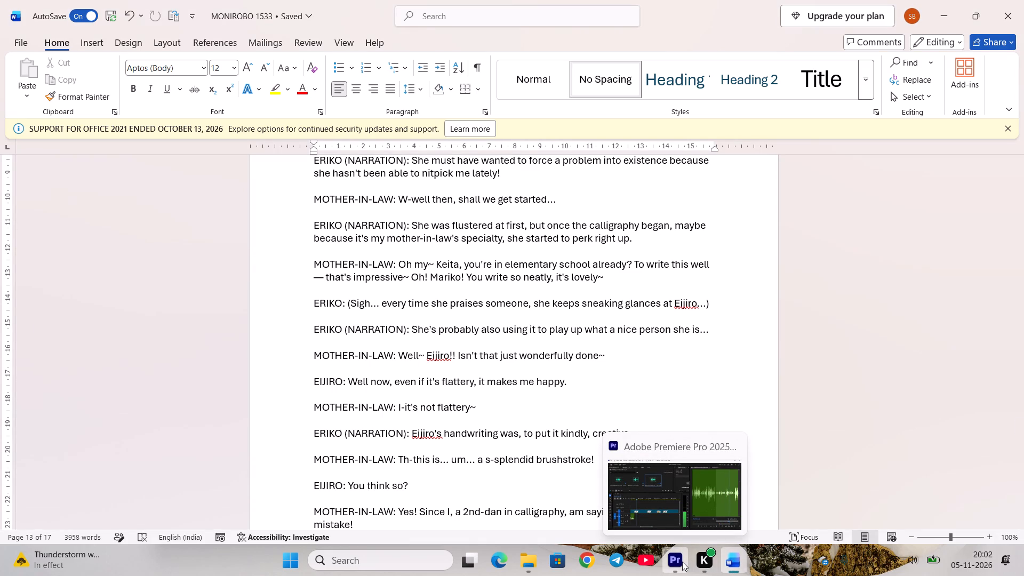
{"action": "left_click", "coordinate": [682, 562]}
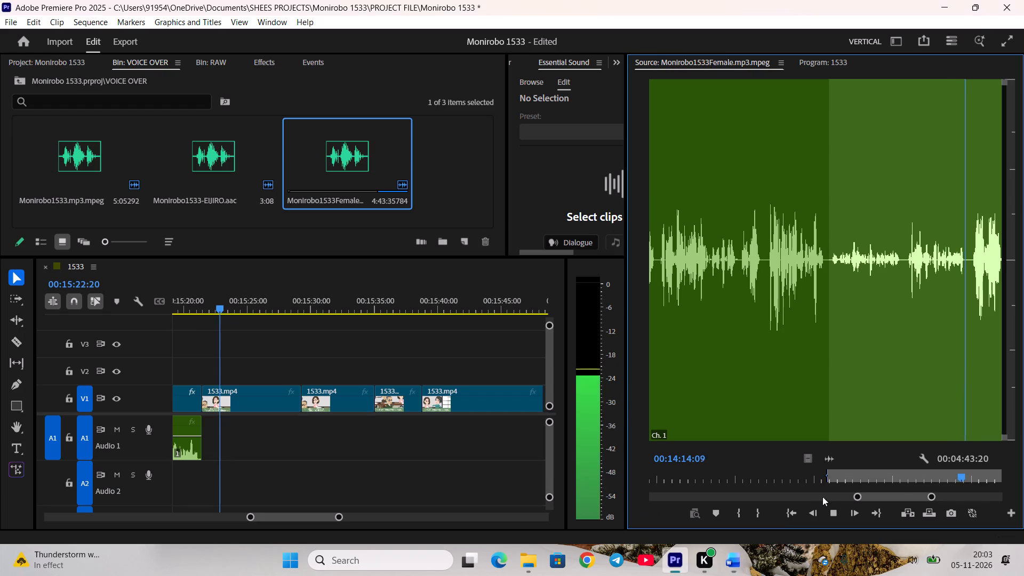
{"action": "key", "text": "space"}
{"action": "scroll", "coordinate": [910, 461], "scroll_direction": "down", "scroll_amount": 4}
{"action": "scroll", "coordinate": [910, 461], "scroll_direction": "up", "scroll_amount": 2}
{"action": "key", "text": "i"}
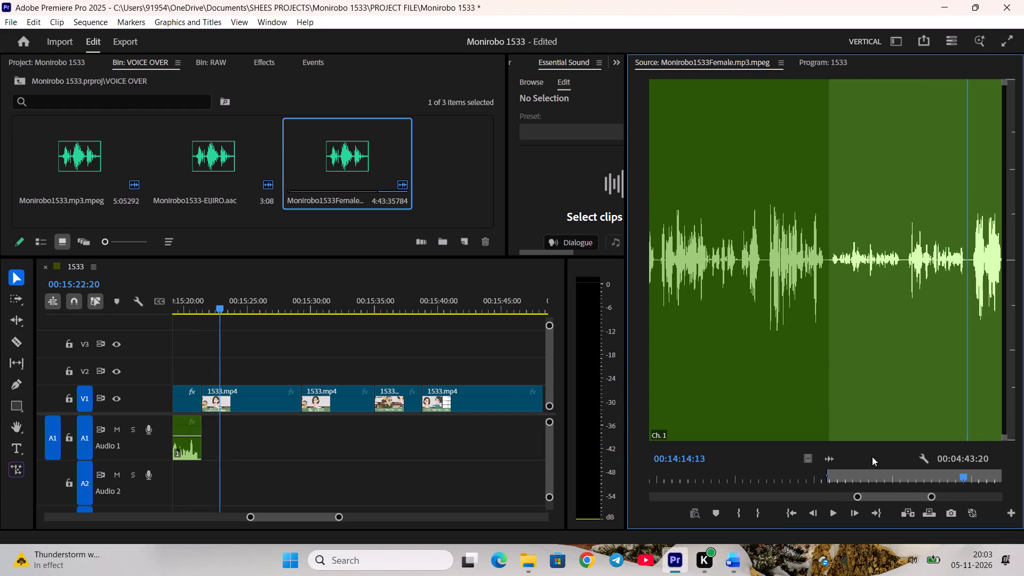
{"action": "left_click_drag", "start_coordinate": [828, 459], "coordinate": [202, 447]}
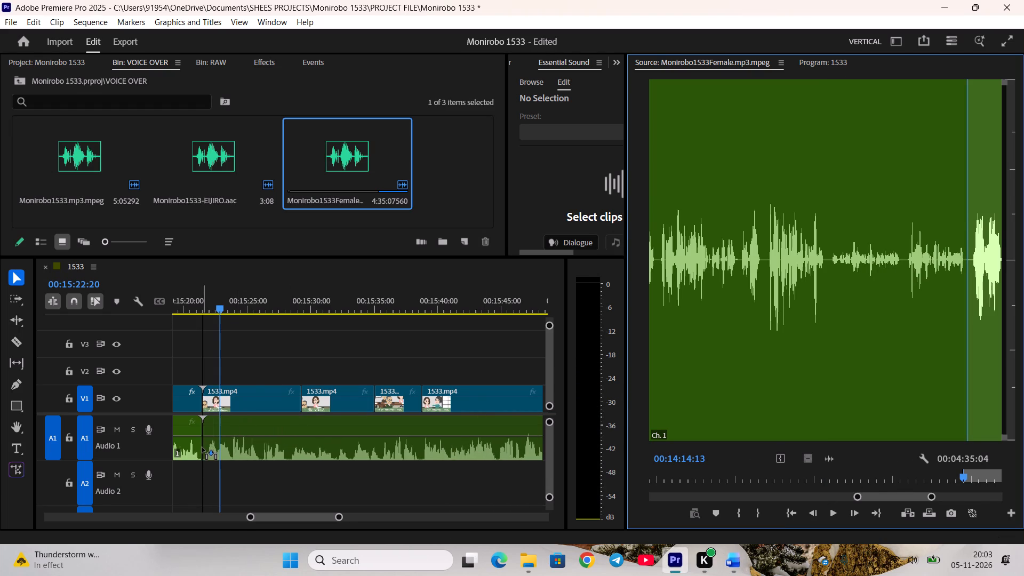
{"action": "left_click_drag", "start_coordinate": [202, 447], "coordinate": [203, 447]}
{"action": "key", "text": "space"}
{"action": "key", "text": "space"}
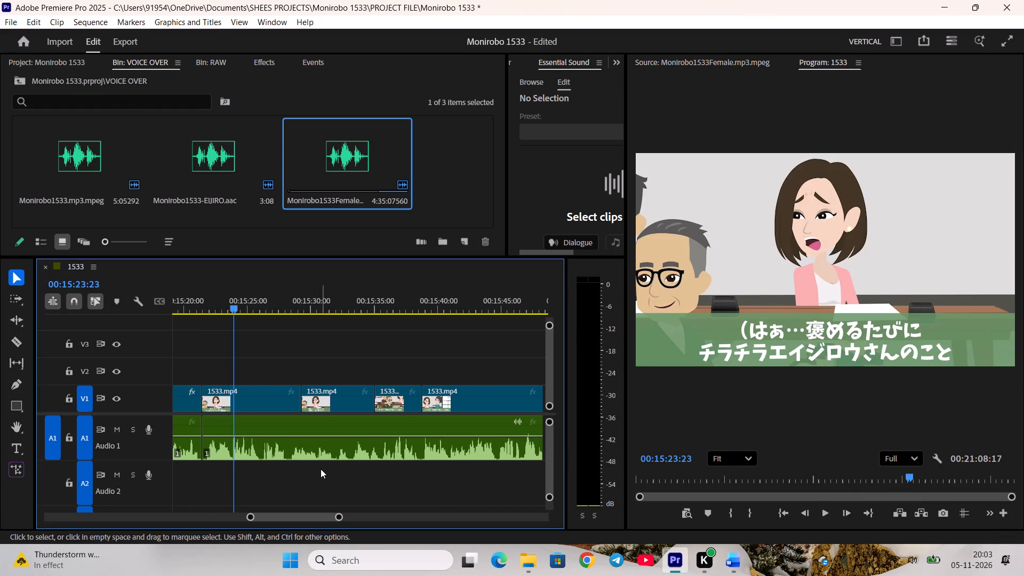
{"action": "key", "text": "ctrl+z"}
Mark Eriko's sigh and narration lines in the female voice-over source, In at 00:14:05:20 and Out at 00:14:14:14.
{"action": "double_click", "coordinate": [366, 152]}
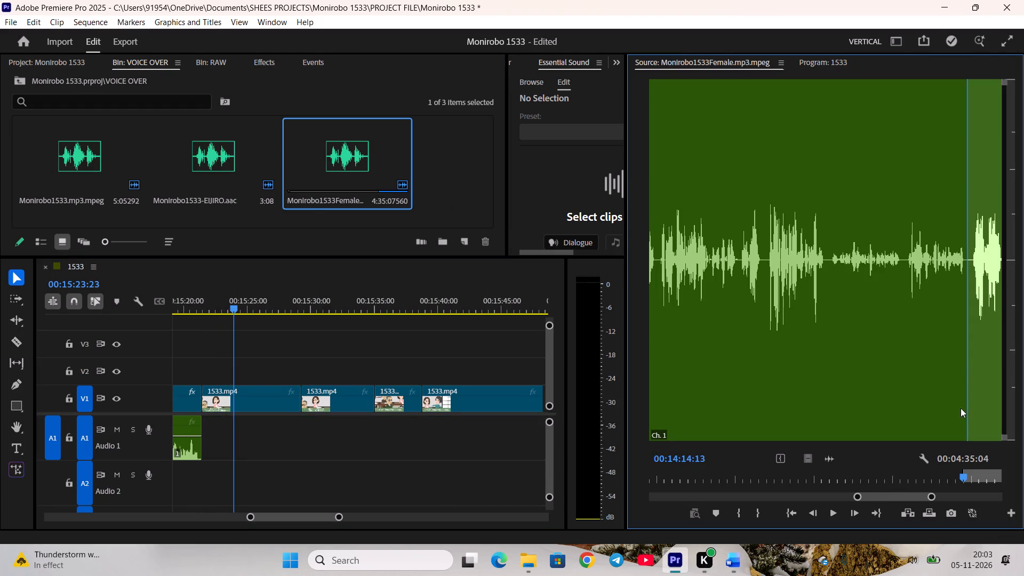
{"action": "left_click", "coordinate": [819, 476]}
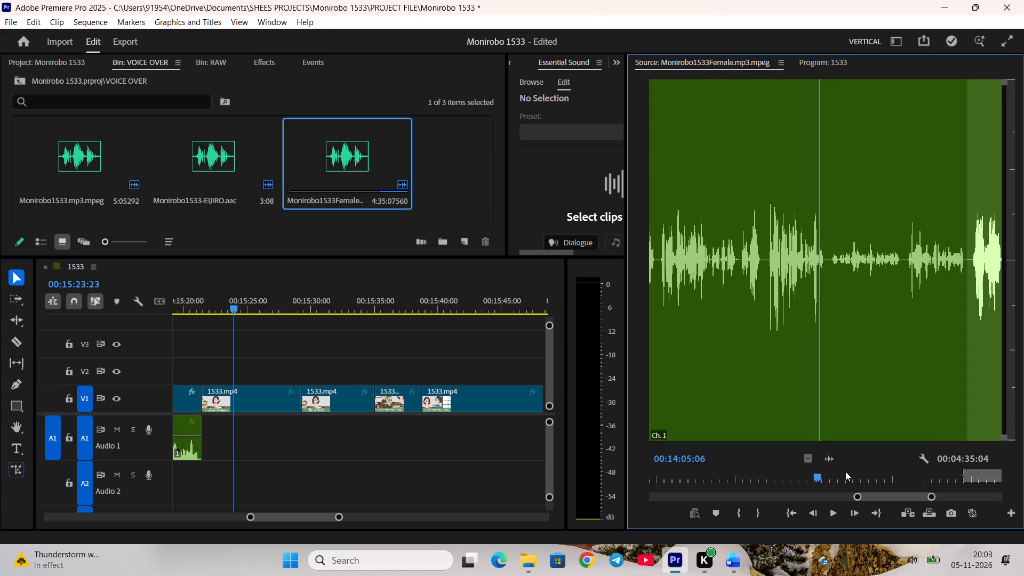
{"action": "scroll", "coordinate": [847, 470], "scroll_direction": "down", "scroll_amount": 16}
{"action": "scroll", "coordinate": [850, 468], "scroll_direction": "up", "scroll_amount": 3}
{"action": "scroll", "coordinate": [850, 468], "scroll_direction": "down", "scroll_amount": 2}
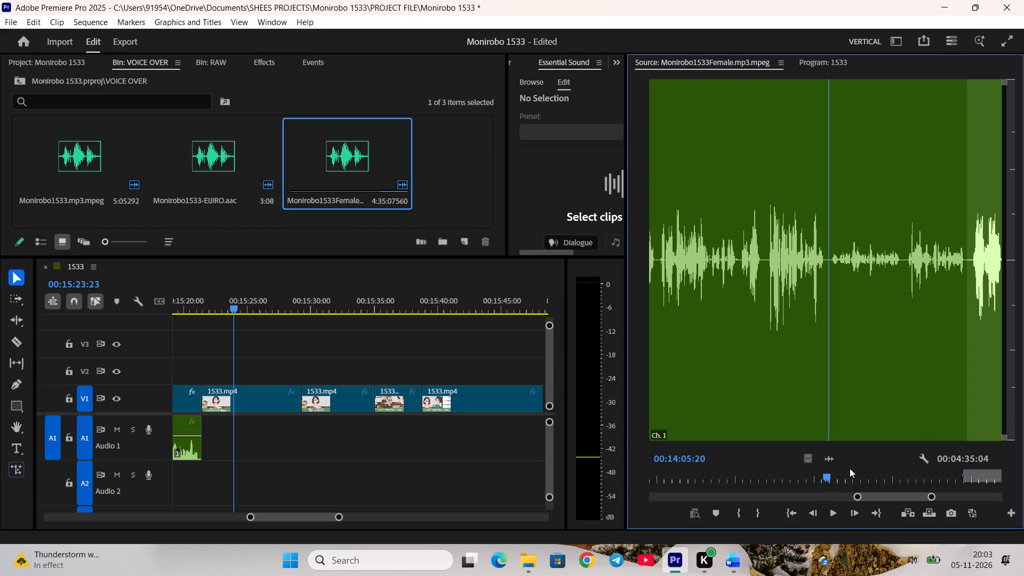
{"action": "type", "text": "ui"}
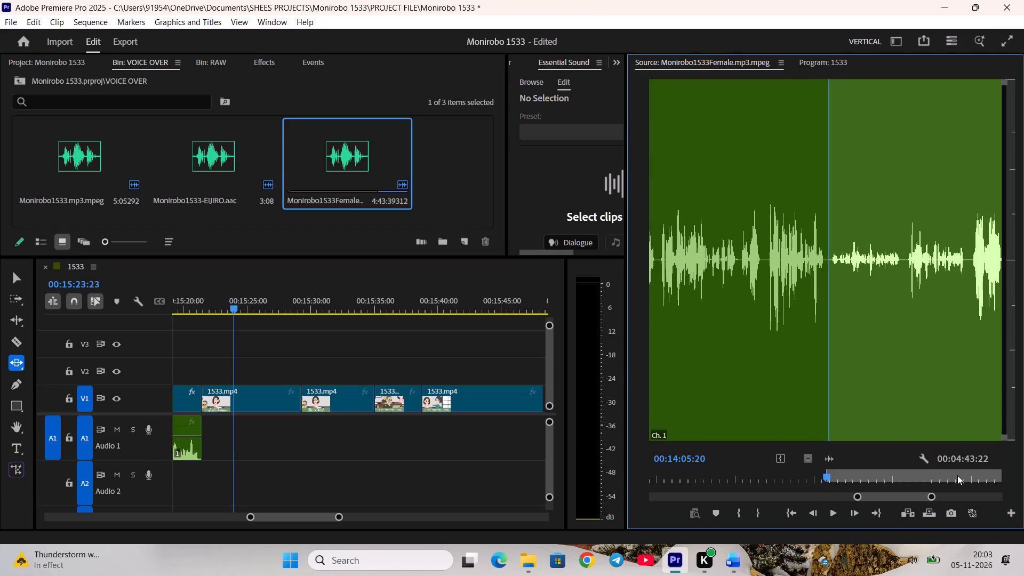
{"action": "left_click", "coordinate": [953, 475]}
{"action": "key", "text": "space"}
{"action": "key", "text": "space"}
{"action": "scroll", "coordinate": [960, 474], "scroll_direction": "down", "scroll_amount": 3}
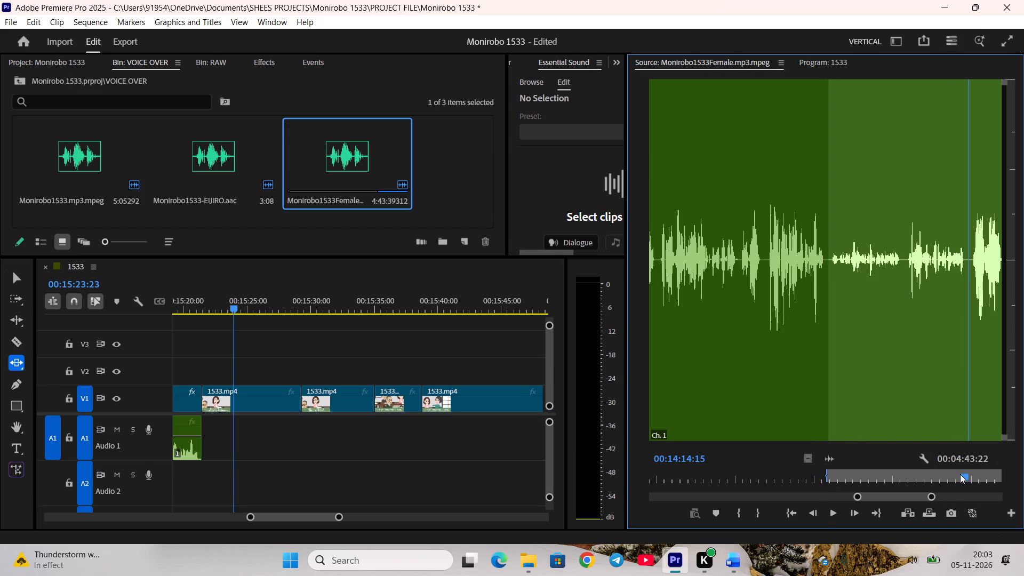
{"action": "scroll", "coordinate": [960, 474], "scroll_direction": "up", "scroll_amount": 1}
{"action": "key", "text": "o"}
Place Eriko's marked lines on Audio 1 directly after the mother-in-law's praise, extend the end slightly, and check the Word script.
{"action": "left_click_drag", "start_coordinate": [831, 458], "coordinate": [498, 468]}
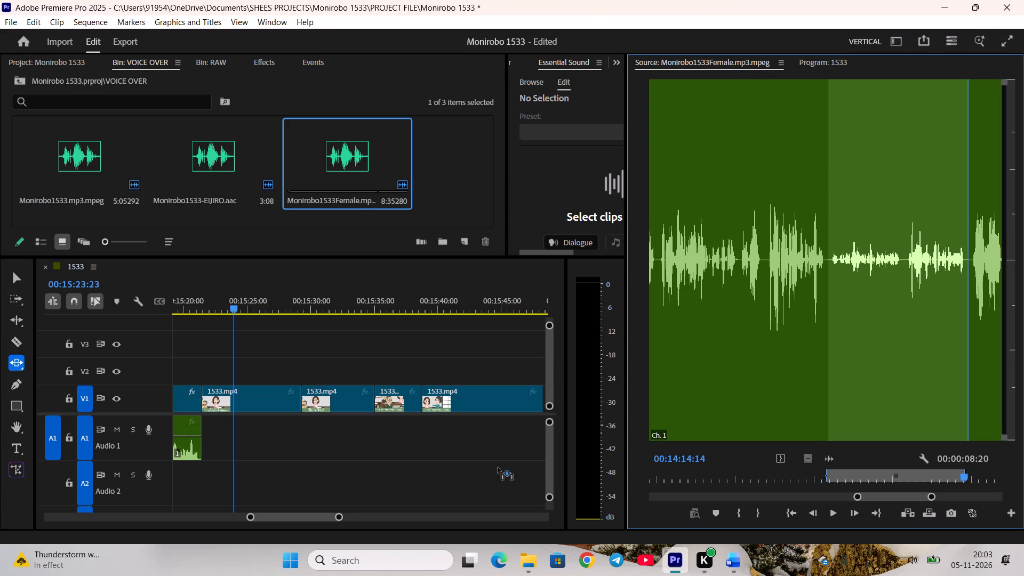
{"action": "left_click_drag", "start_coordinate": [498, 468], "coordinate": [203, 438]}
{"action": "key", "text": "space"}
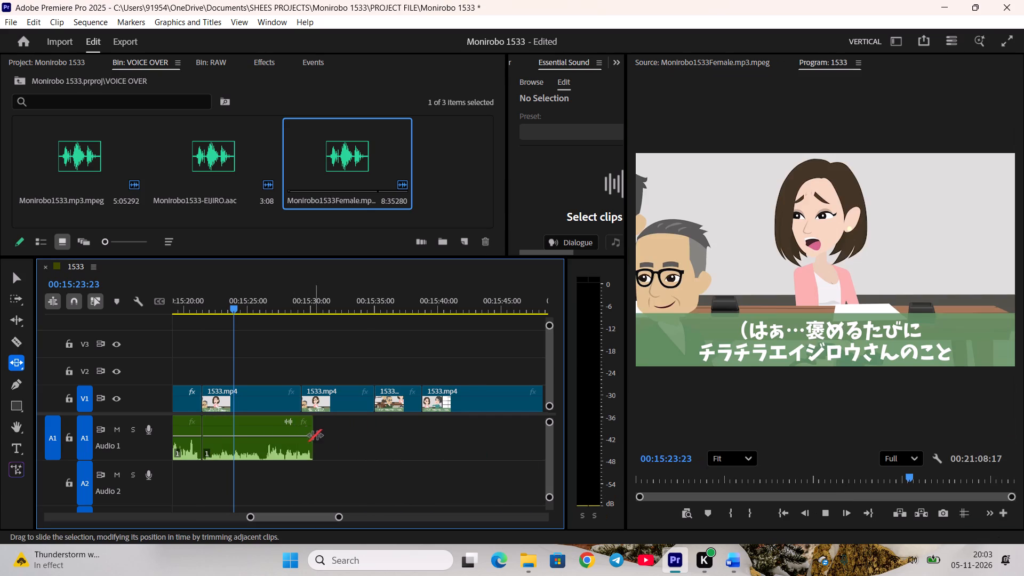
{"action": "key", "text": "v"}
{"action": "left_click", "coordinate": [318, 445]}
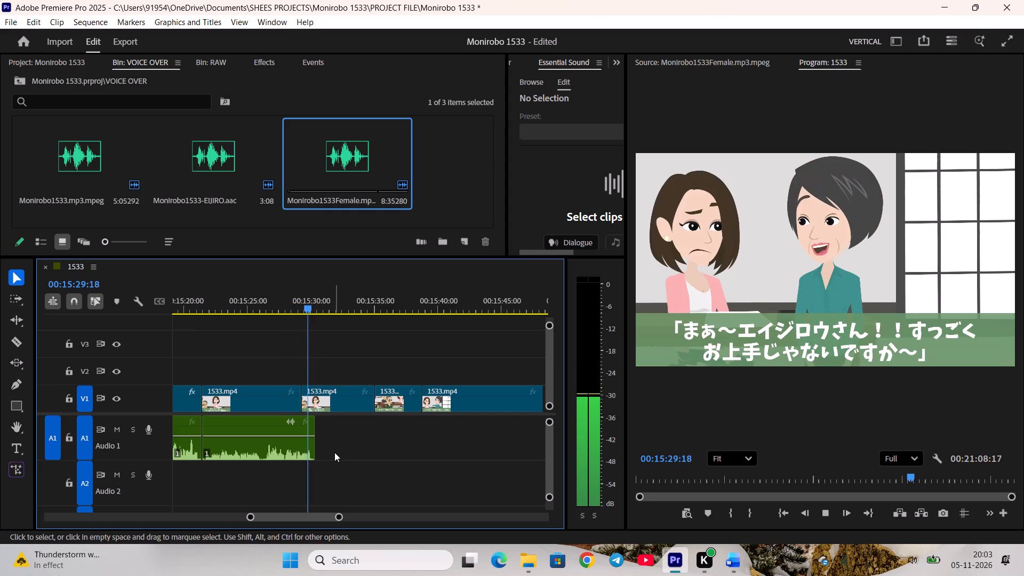
{"action": "key", "text": "space"}
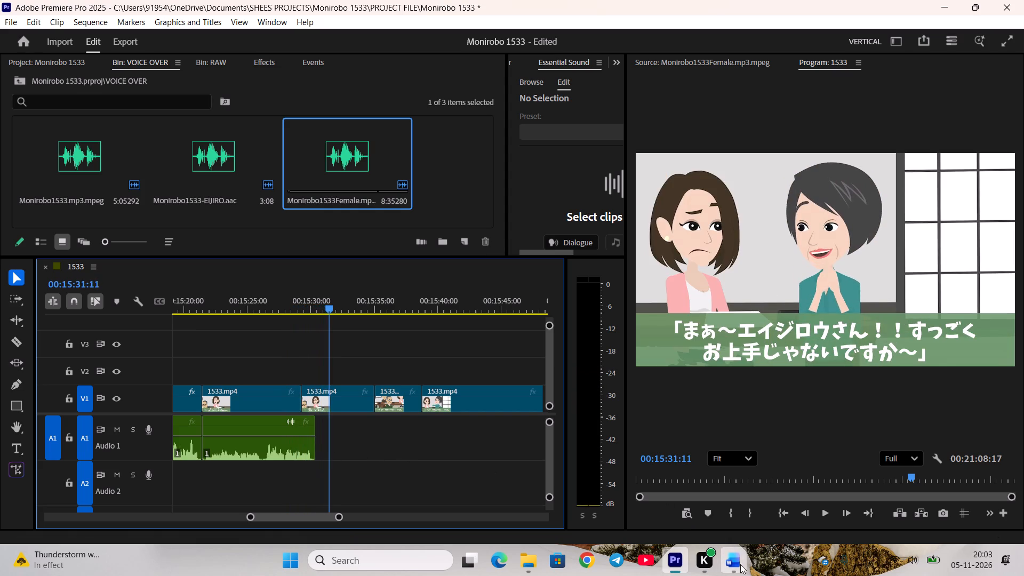
{"action": "left_click", "coordinate": [740, 564]}
{"action": "scroll", "coordinate": [615, 411], "scroll_direction": "down", "scroll_amount": 2}
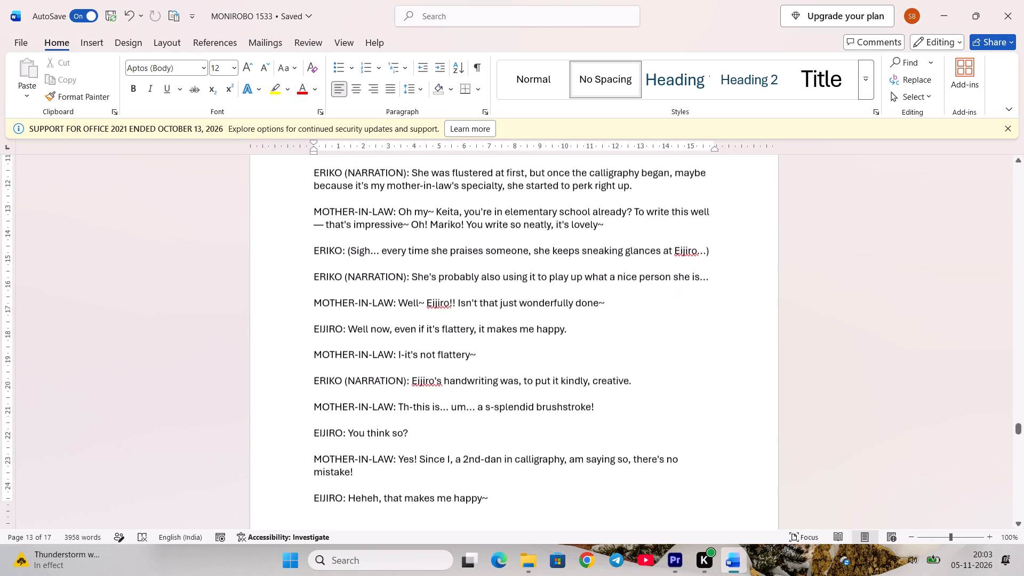
{"action": "scroll", "coordinate": [615, 411], "scroll_direction": "down", "scroll_amount": 1}
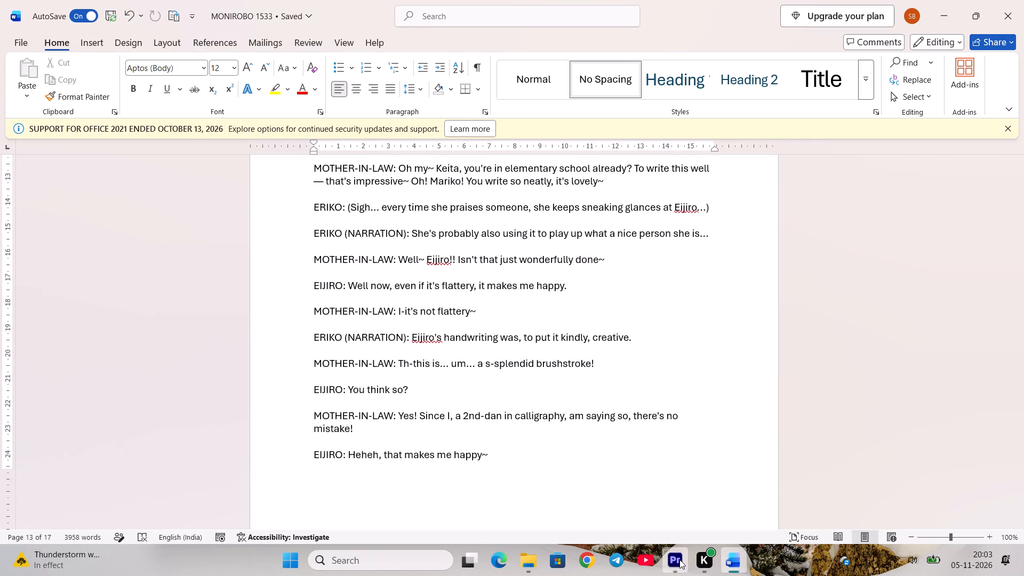
{"action": "left_click", "coordinate": [679, 559]}
Raise the gain of Eriko's newly placed voice-over clip on Audio 1 by 10 dB and play it back.
{"action": "key", "text": "space"}
{"action": "left_click_drag", "start_coordinate": [340, 300], "coordinate": [271, 313]}
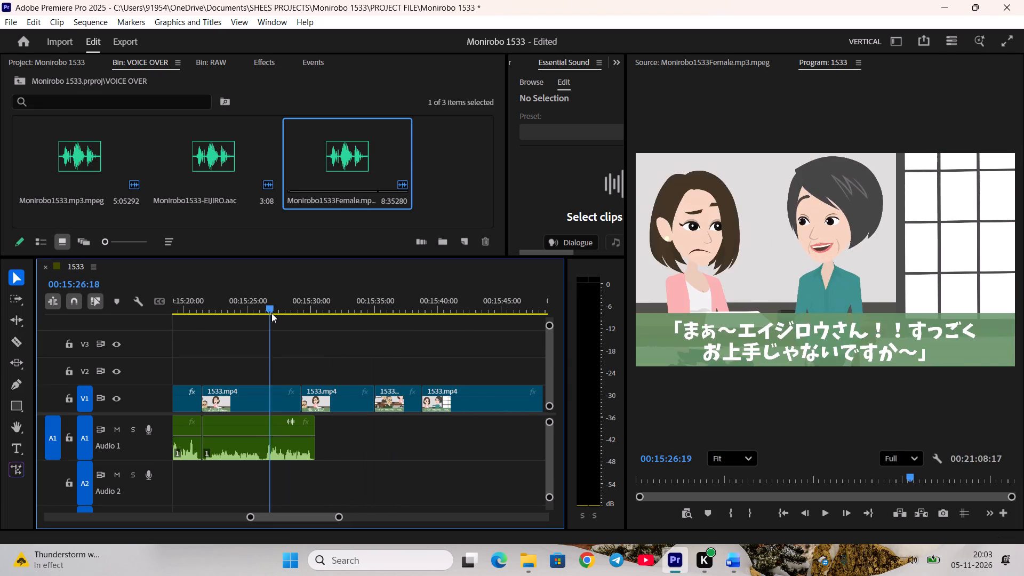
{"action": "left_click_drag", "start_coordinate": [271, 313], "coordinate": [259, 313]}
{"action": "left_click", "coordinate": [260, 449]}
{"action": "key", "text": "f"}
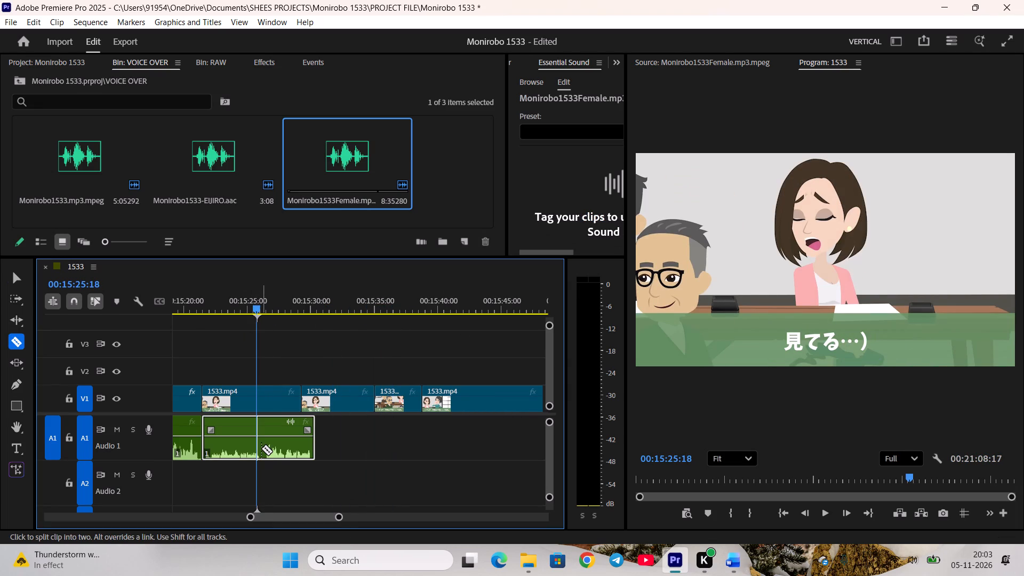
{"action": "key", "text": "g"}
{"action": "type", "text": "10"}
{"action": "key", "text": "Return"}
{"action": "key", "text": "space"}
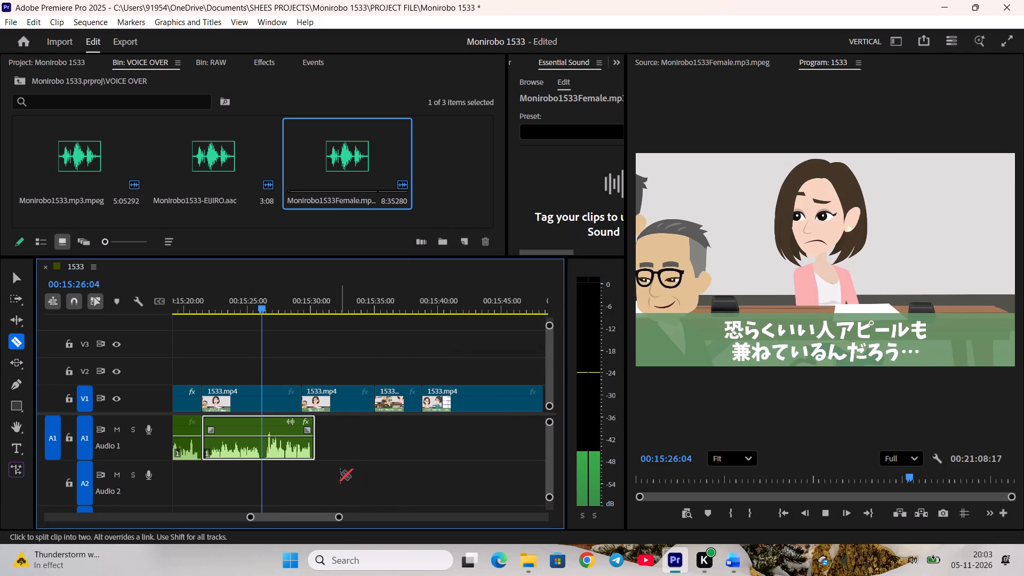
{"action": "key", "text": "v"}
{"action": "left_click", "coordinate": [340, 474]}
{"action": "key", "text": "space"}
Shift all V1 clips after Eriko's shot later in the timeline, leaving room past the end of her voice-over.
{"action": "left_click", "coordinate": [8, 294]}
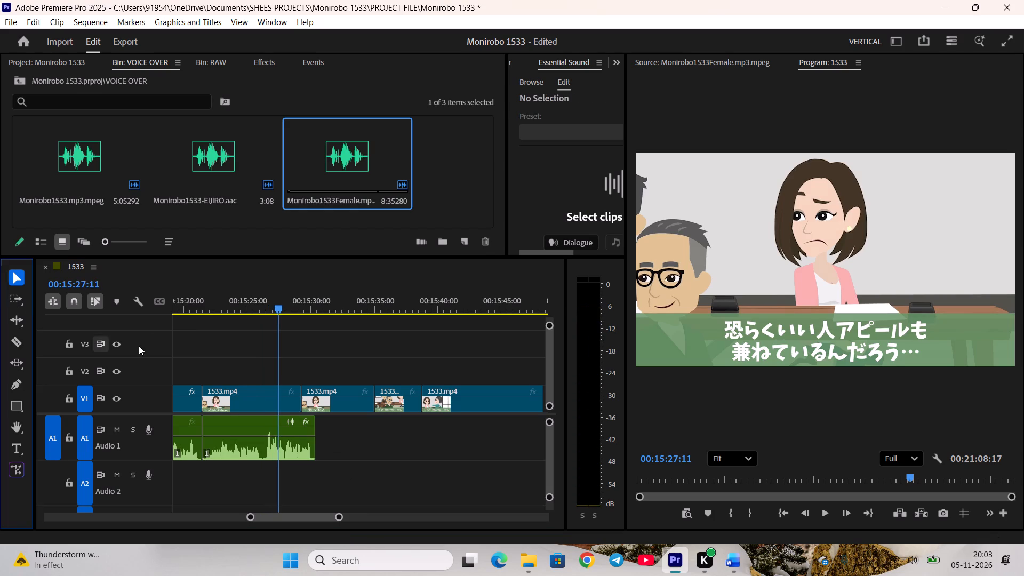
{"action": "left_click", "coordinate": [11, 302]}
{"action": "left_click_drag", "start_coordinate": [356, 395], "coordinate": [419, 399]}
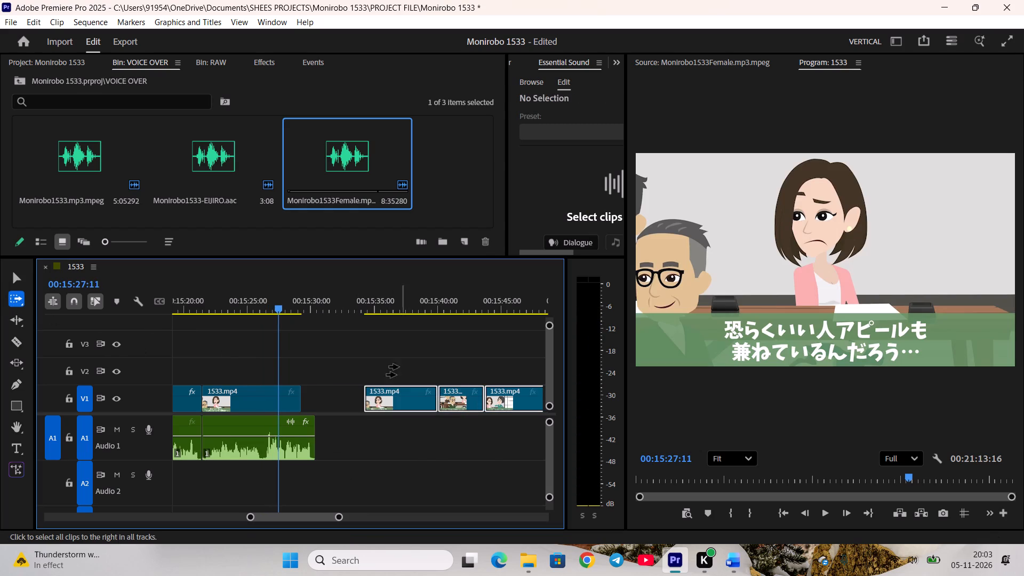
{"action": "key", "text": "v"}
{"action": "left_click", "coordinate": [374, 345]}
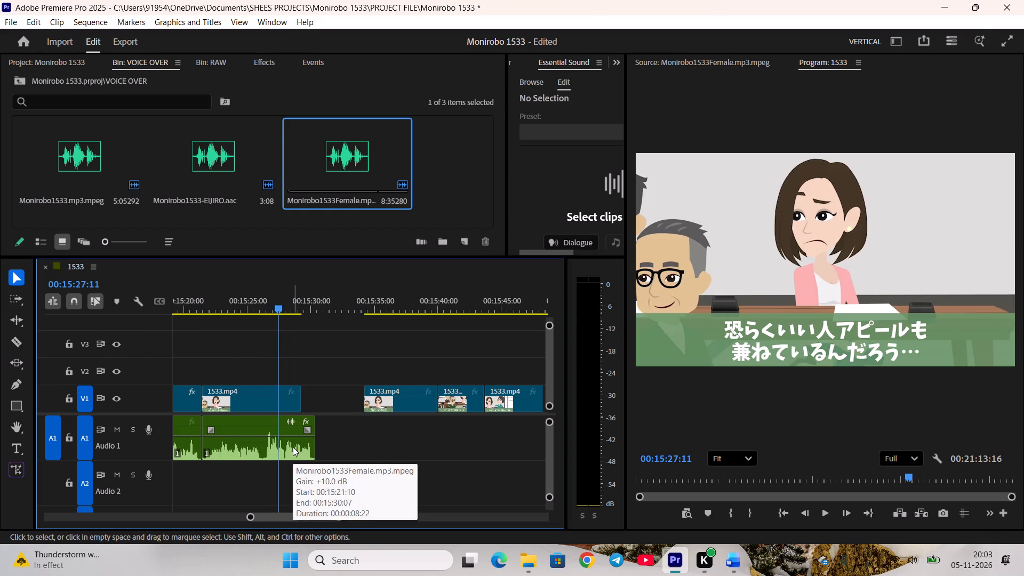
Slow Eriko's shot on V1 to a duration of 00:00:08:22 to match her voice-over, and play it back.
{"action": "right_click", "coordinate": [258, 404]}
{"action": "left_click", "coordinate": [313, 392]}
{"action": "left_click", "coordinate": [497, 245]}
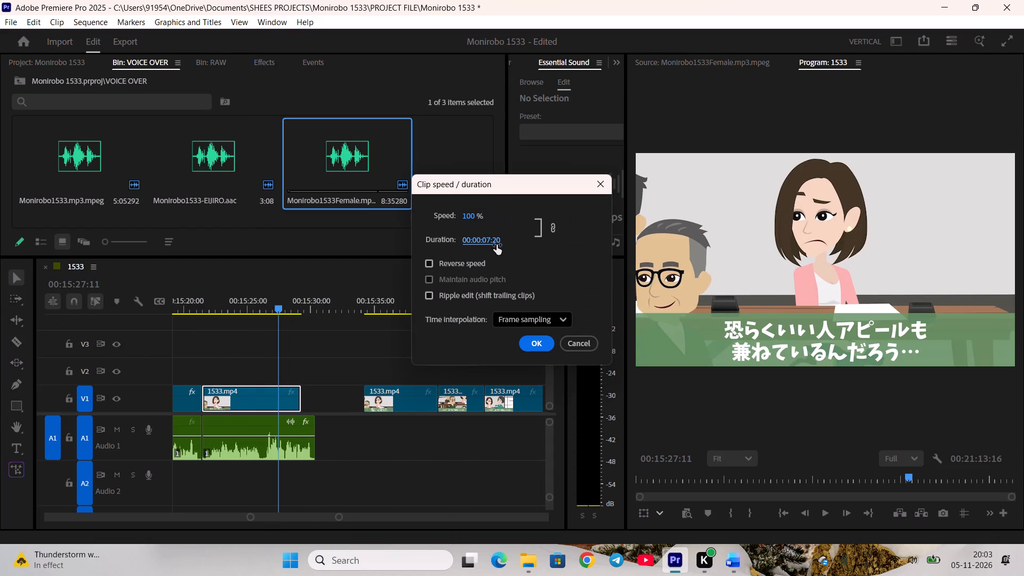
{"action": "left_click", "coordinate": [509, 241]}
{"action": "key", "text": "BackSpace"}
{"action": "key", "text": "0"}
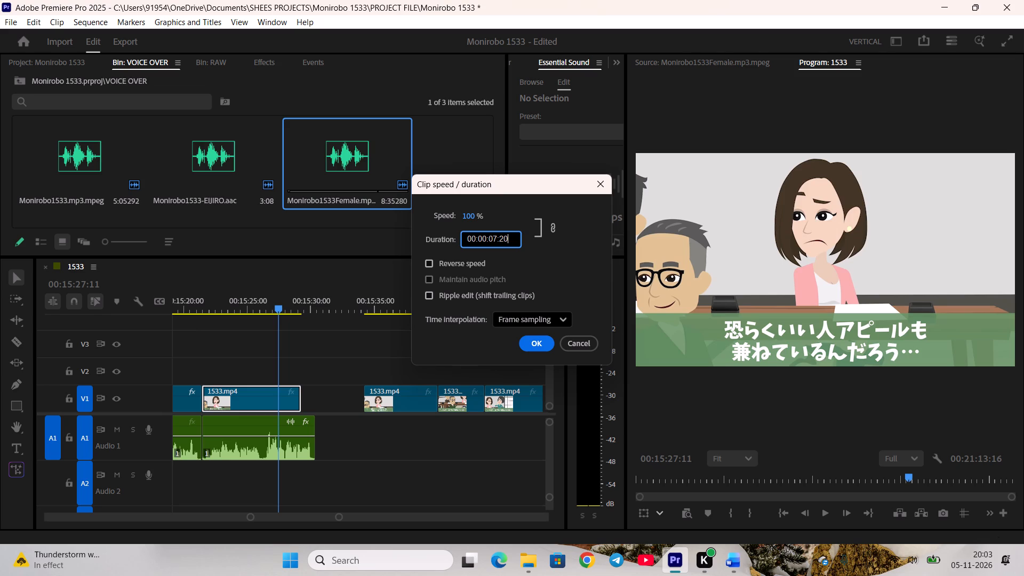
{"action": "key", "text": "Left"}
{"action": "key", "text": "Left"}
{"action": "key", "text": "Right"}
{"action": "key", "text": "Right"}
{"action": "key", "text": "BackSpace"}
{"action": "key", "text": "2"}
{"action": "key", "text": "Left"}
{"action": "key", "text": "Left"}
{"action": "key", "text": "Left"}
{"action": "key", "text": "BackSpace"}
{"action": "key", "text": "8"}
{"action": "key", "text": "Return"}
{"action": "key", "text": "space"}
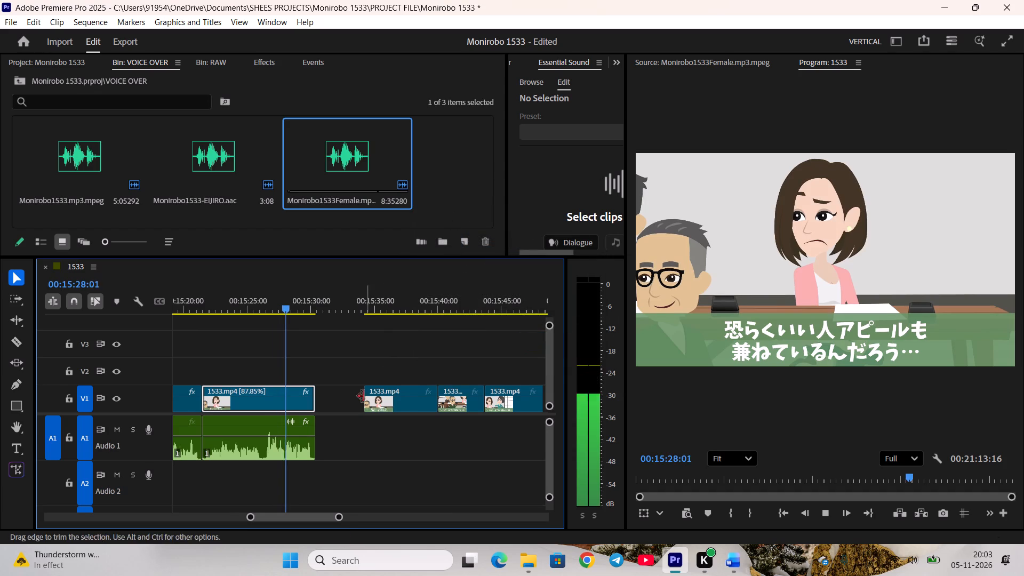
Ripple-delete the gap on V1 after Eriko's slowed shot and play on into the mother-in-law's shot.
{"action": "right_click", "coordinate": [328, 395]}
{"action": "left_click", "coordinate": [389, 414]}
{"action": "right_click", "coordinate": [351, 391]}
{"action": "left_click", "coordinate": [374, 398]}
{"action": "scroll", "coordinate": [377, 407], "scroll_direction": "down", "scroll_amount": 5}
{"action": "key", "text": "space"}
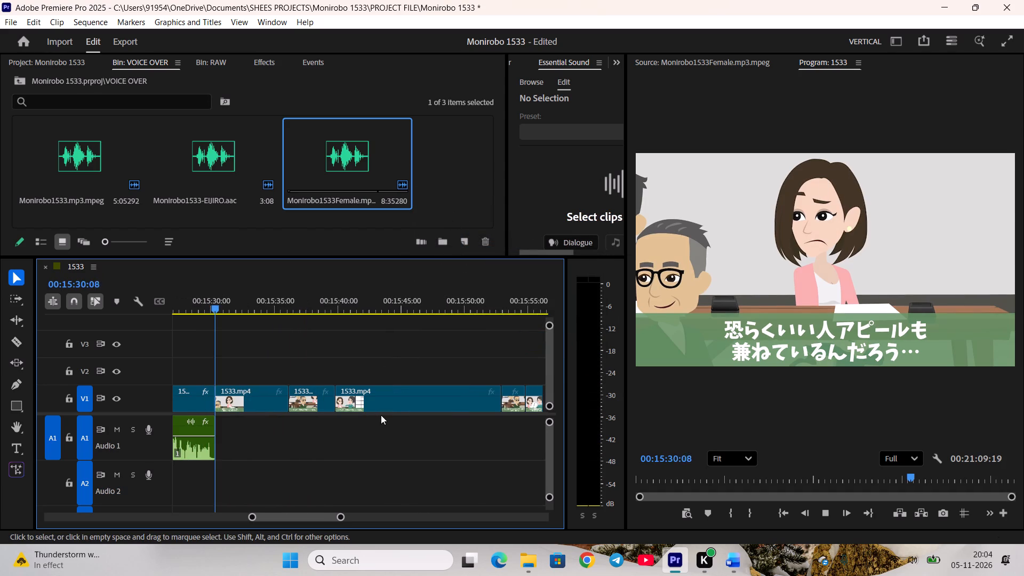
{"action": "key", "text": "space"}
Mark the mother-in-law's "Well~ Eijiro!!" line in the female recording from 00:14:14:17 to 00:14:19:03, checking it against the Word script.
{"action": "double_click", "coordinate": [350, 163]}
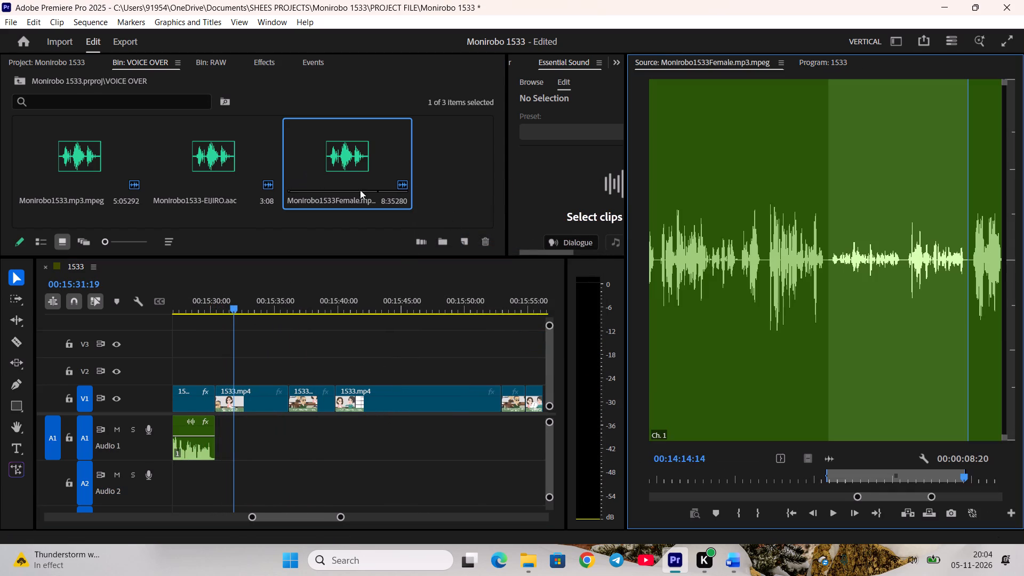
{"action": "scroll", "coordinate": [868, 489], "scroll_direction": "down", "scroll_amount": 3}
{"action": "key", "text": "i"}
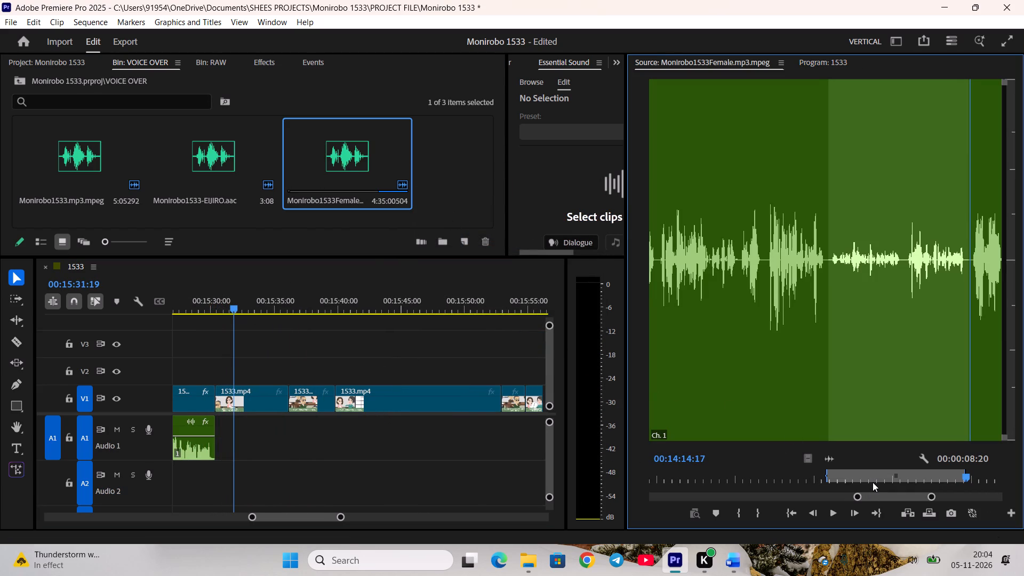
{"action": "key", "text": "space"}
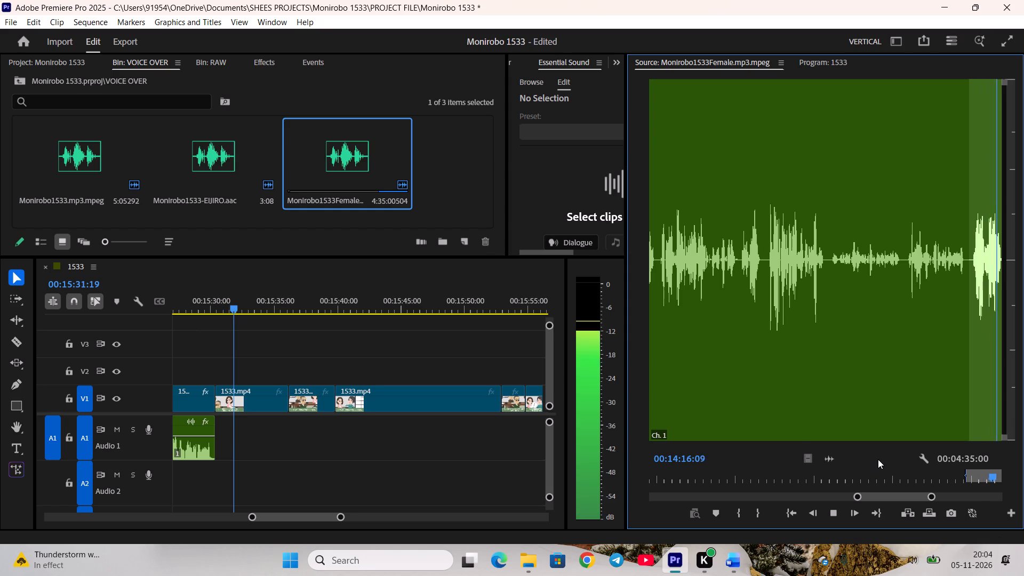
{"action": "key", "text": "space"}
{"action": "key", "text": "space"}
{"action": "key", "text": "space"}
{"action": "key", "text": "space"}
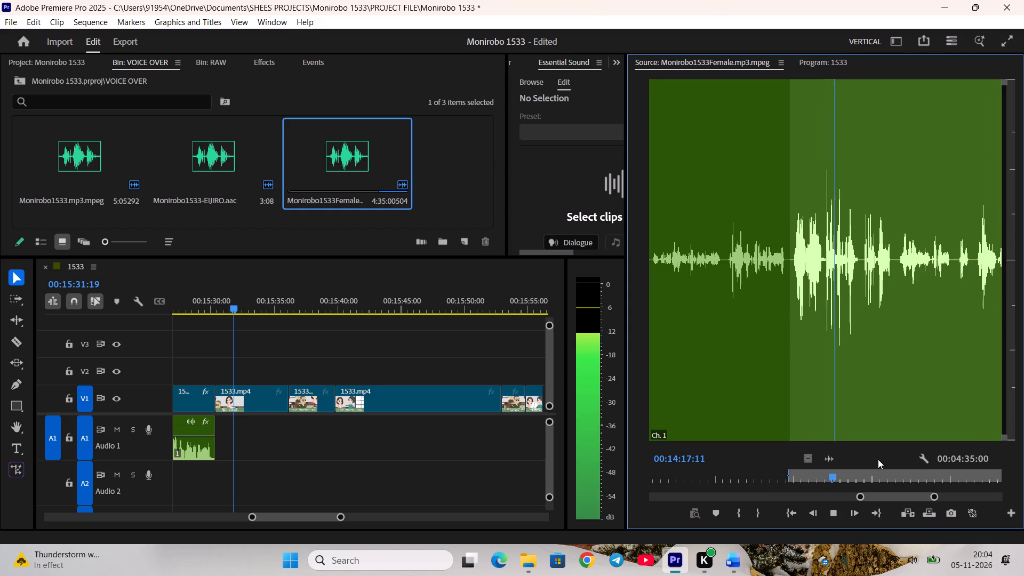
{"action": "key", "text": "space"}
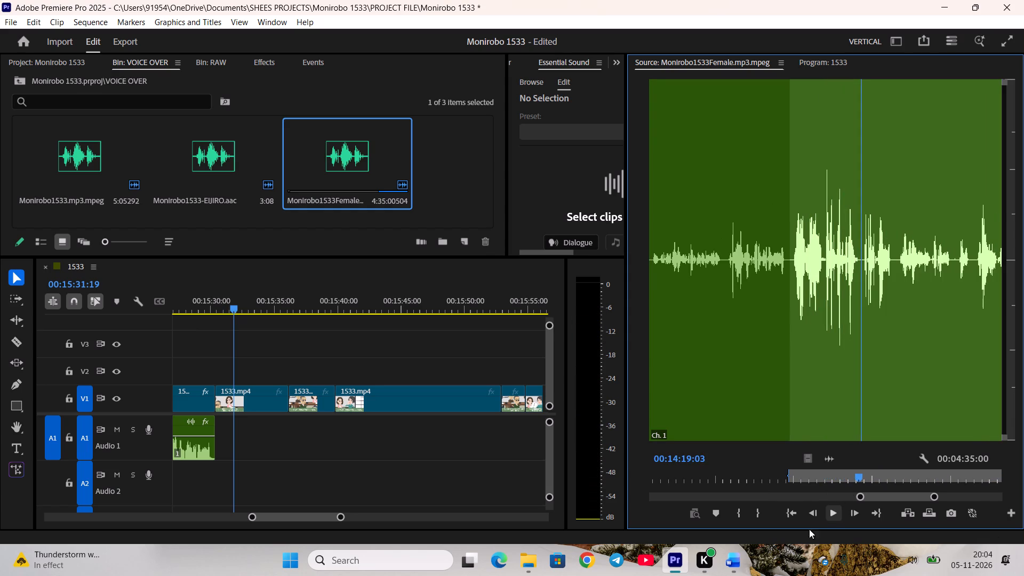
{"action": "left_click", "coordinate": [722, 563]}
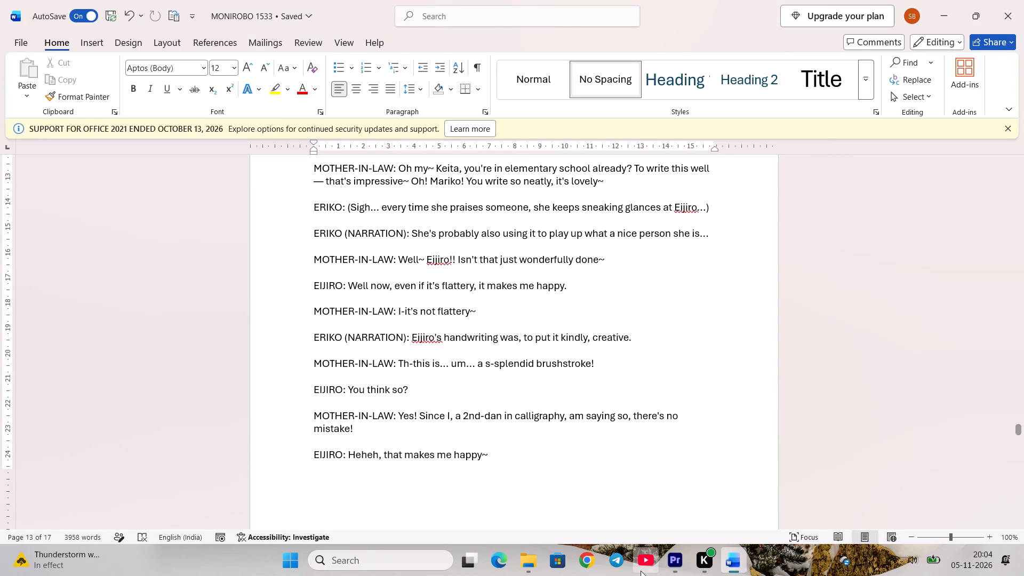
{"action": "left_click", "coordinate": [668, 560]}
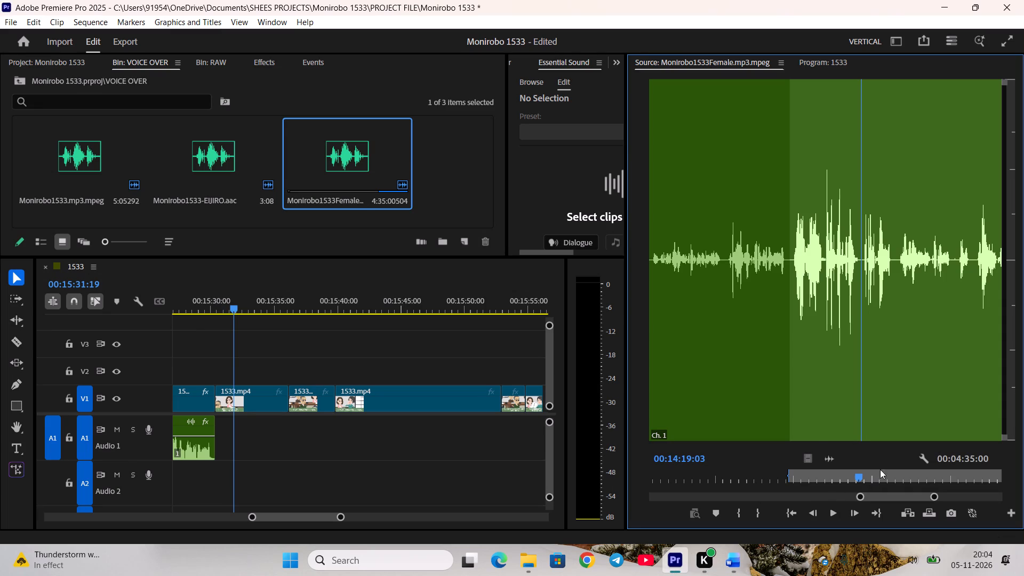
{"action": "key", "text": "o"}
Place the marked mother-in-law line on Audio 1 directly after Eriko's voice-over, play it, and extend its end slightly.
{"action": "left_click_drag", "start_coordinate": [829, 456], "coordinate": [232, 437]}
{"action": "left_click_drag", "start_coordinate": [276, 444], "coordinate": [557, 426]}
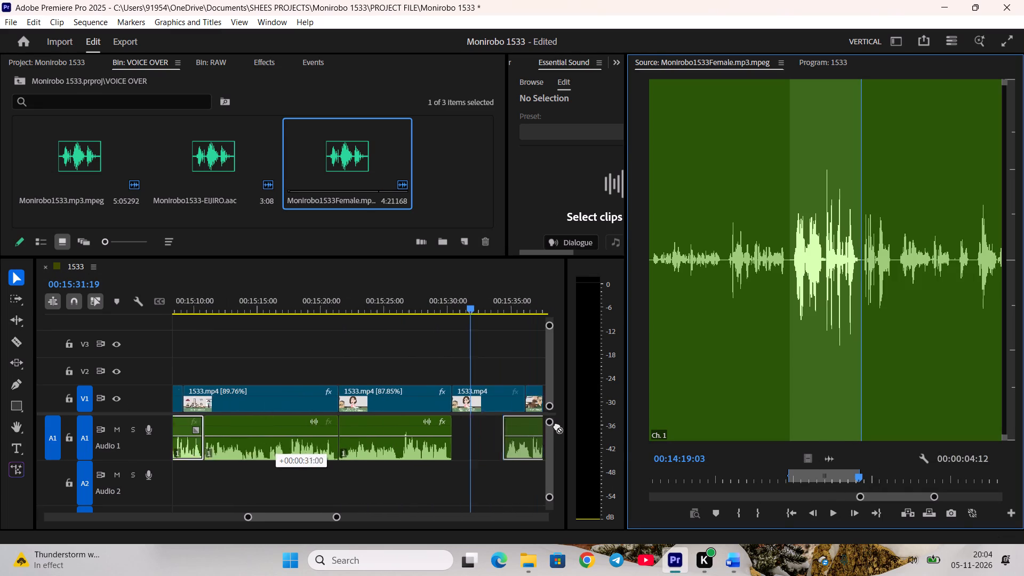
{"action": "left_click_drag", "start_coordinate": [557, 426], "coordinate": [438, 434]}
{"action": "left_click", "coordinate": [442, 475]}
{"action": "scroll", "coordinate": [441, 475], "scroll_direction": "down", "scroll_amount": 1}
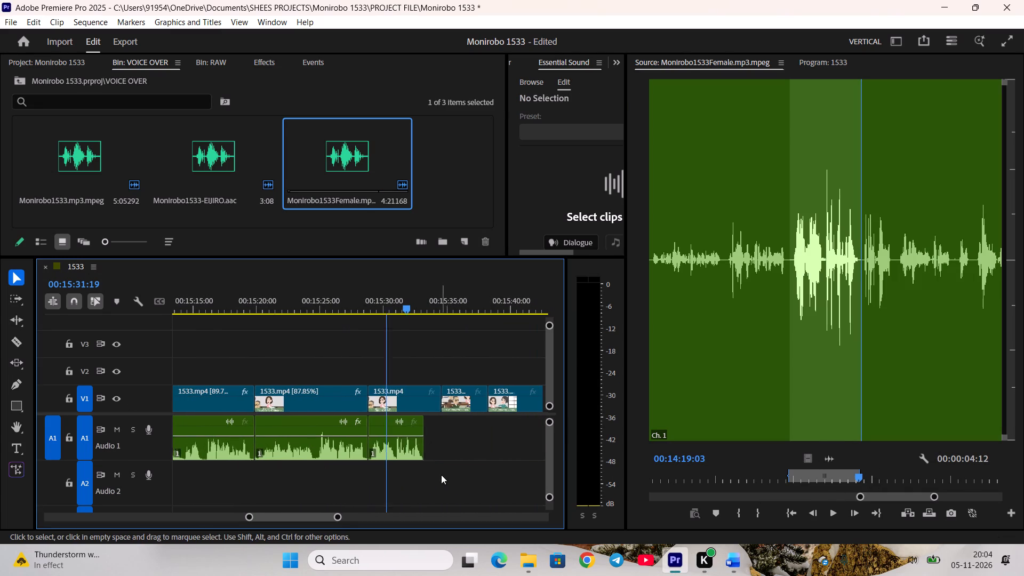
{"action": "scroll", "coordinate": [441, 475], "scroll_direction": "down", "scroll_amount": 2}
{"action": "key", "text": "space"}
{"action": "key", "text": "space"}
{"action": "left_click", "coordinate": [387, 445]}
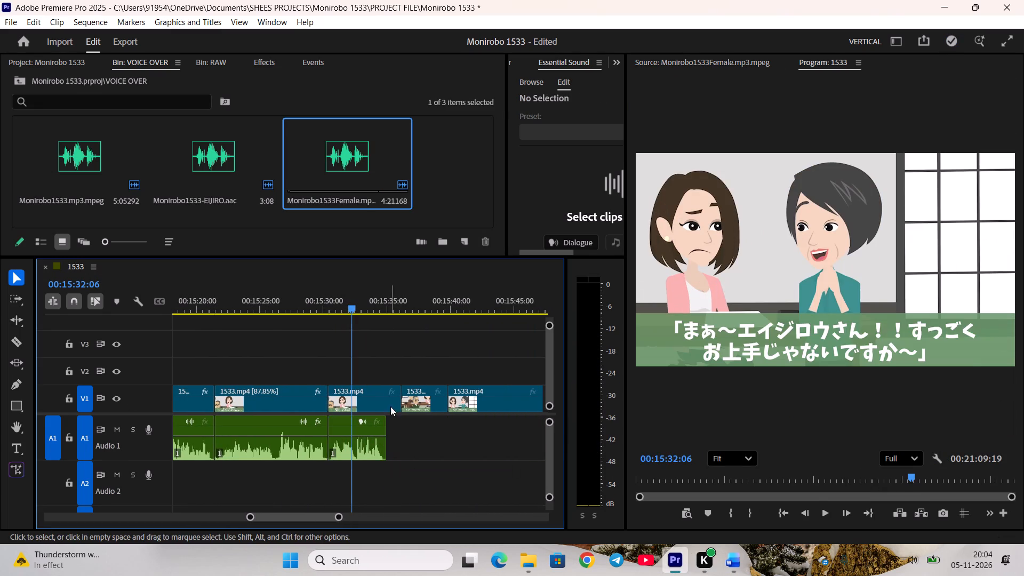
Trim the mother-in-law's V1 shot to the end of her voice-over, ripple-delete the gap, play it, and save the project.
{"action": "left_click_drag", "start_coordinate": [398, 394], "coordinate": [383, 395]}
{"action": "key", "text": "space"}
{"action": "right_click", "coordinate": [396, 394]}
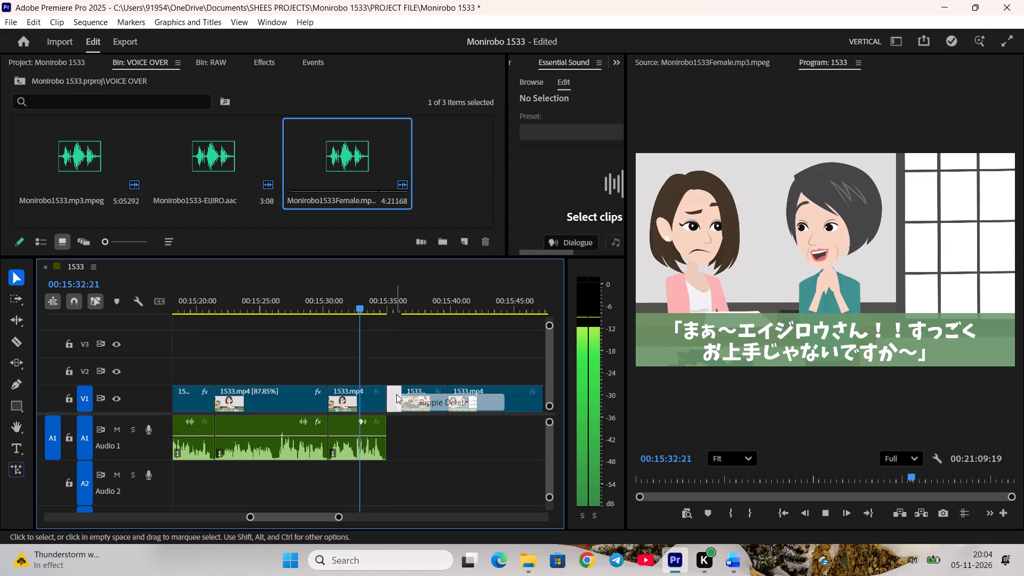
{"action": "left_click", "coordinate": [402, 400]}
{"action": "scroll", "coordinate": [400, 404], "scroll_direction": "down", "scroll_amount": 7}
{"action": "key", "text": "space"}
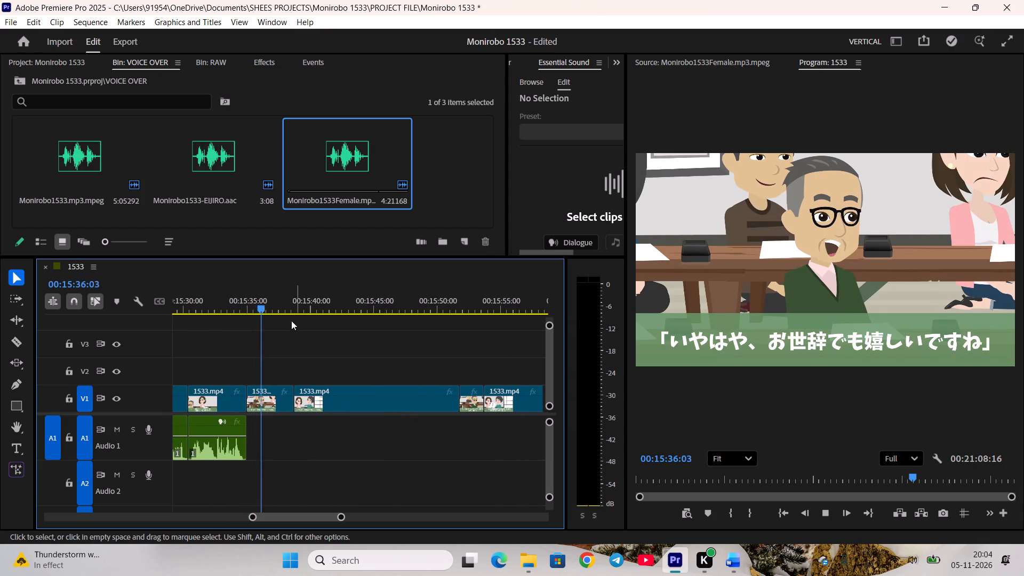
{"action": "left_click_drag", "start_coordinate": [275, 301], "coordinate": [289, 314]}
{"action": "key", "text": "ctrl+s"}
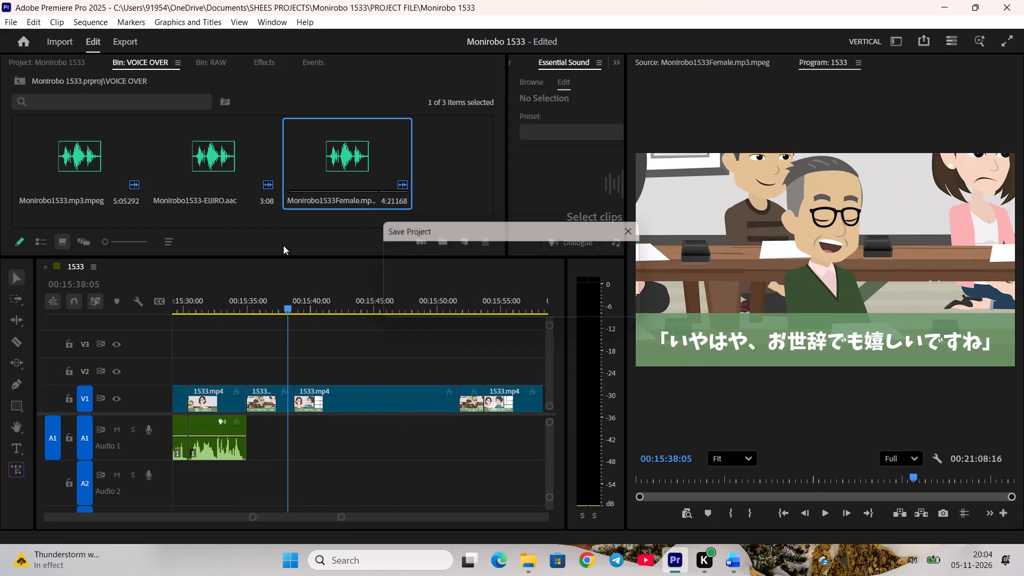
Mark Eijiro's "Well now, even if it's flattery" line in his recording from 00:01:00:12 to 00:01:03:10, checking the Word script.
{"action": "double_click", "coordinate": [221, 162]}
{"action": "key", "text": "space"}
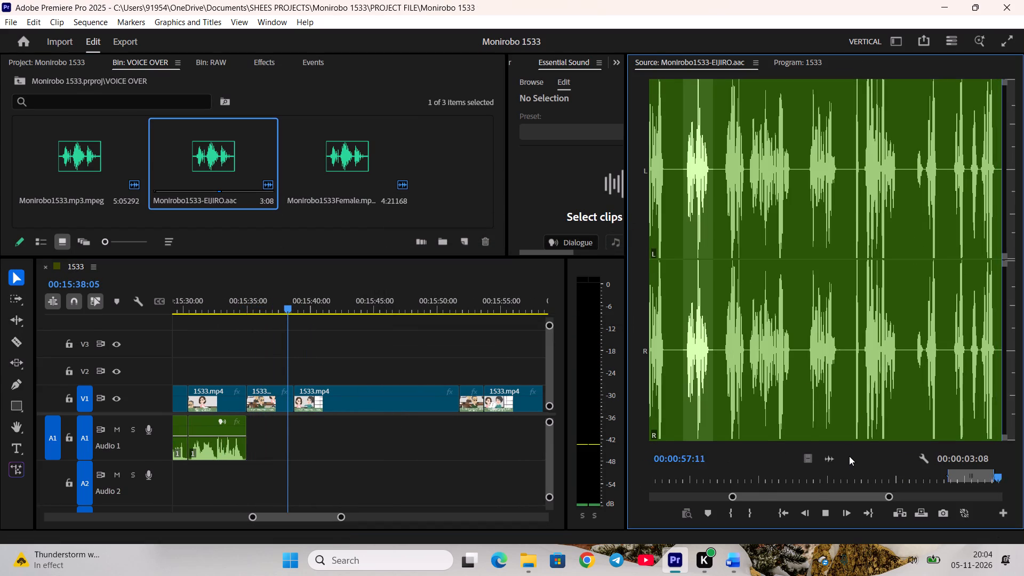
{"action": "key", "text": "space"}
{"action": "key", "text": "space"}
{"action": "left_click", "coordinate": [863, 478]}
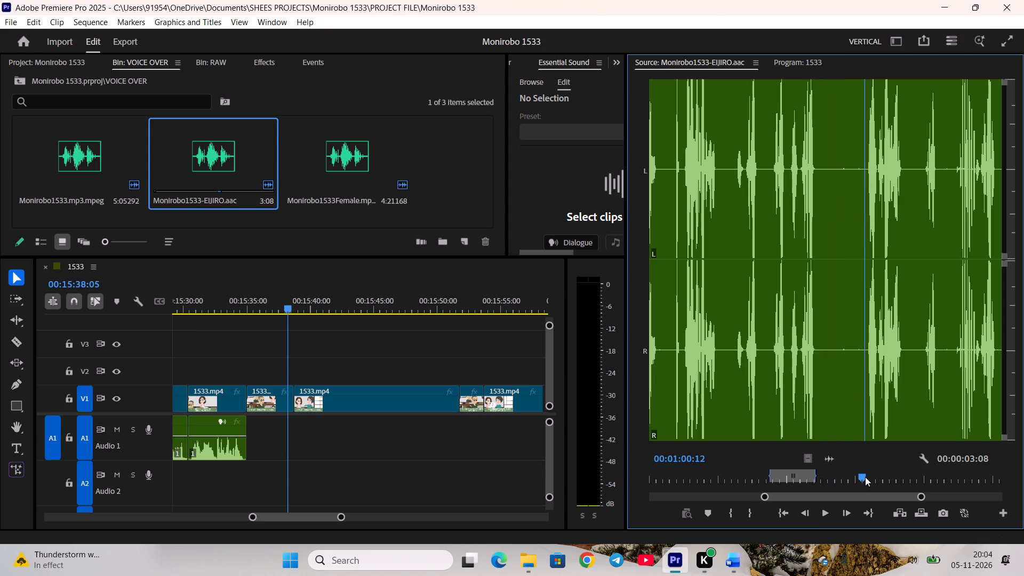
{"action": "scroll", "coordinate": [865, 476], "scroll_direction": "down", "scroll_amount": 2}
{"action": "key", "text": "i"}
{"action": "key", "text": "space"}
{"action": "left_click", "coordinate": [741, 563]}
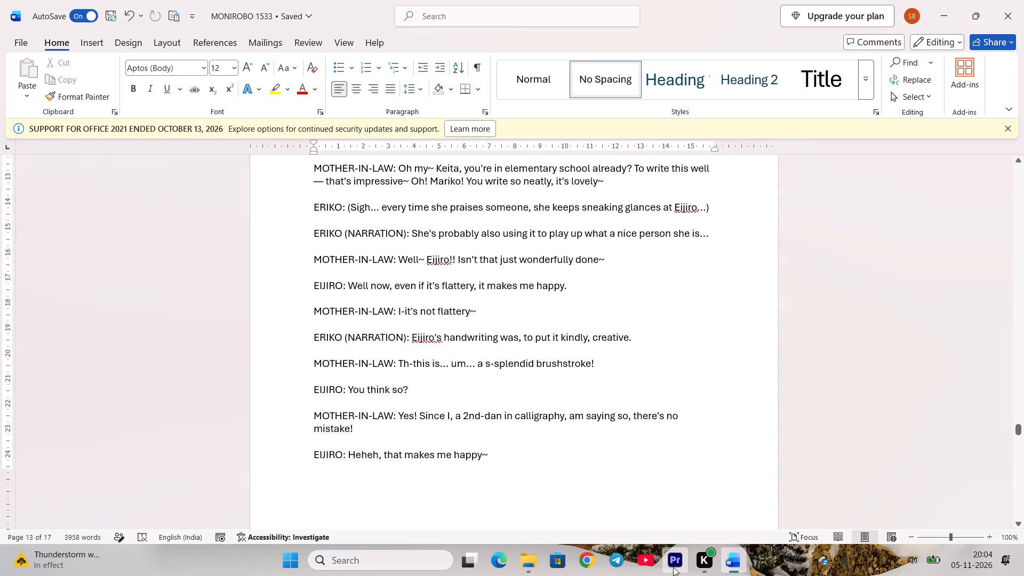
{"action": "left_click", "coordinate": [673, 565]}
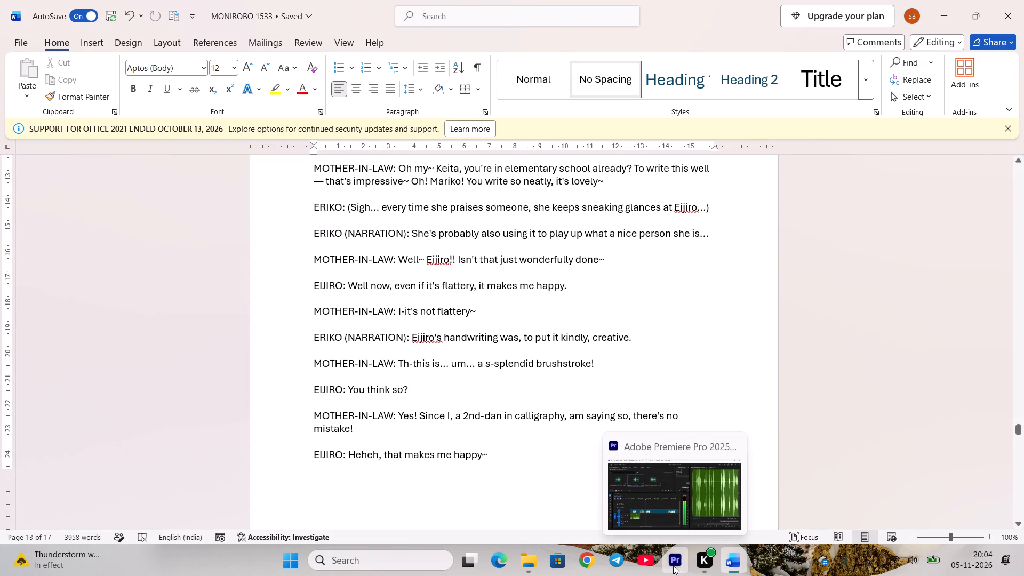
{"action": "key", "text": "space"}
{"action": "scroll", "coordinate": [827, 468], "scroll_direction": "up", "scroll_amount": 1}
{"action": "key", "text": "o"}
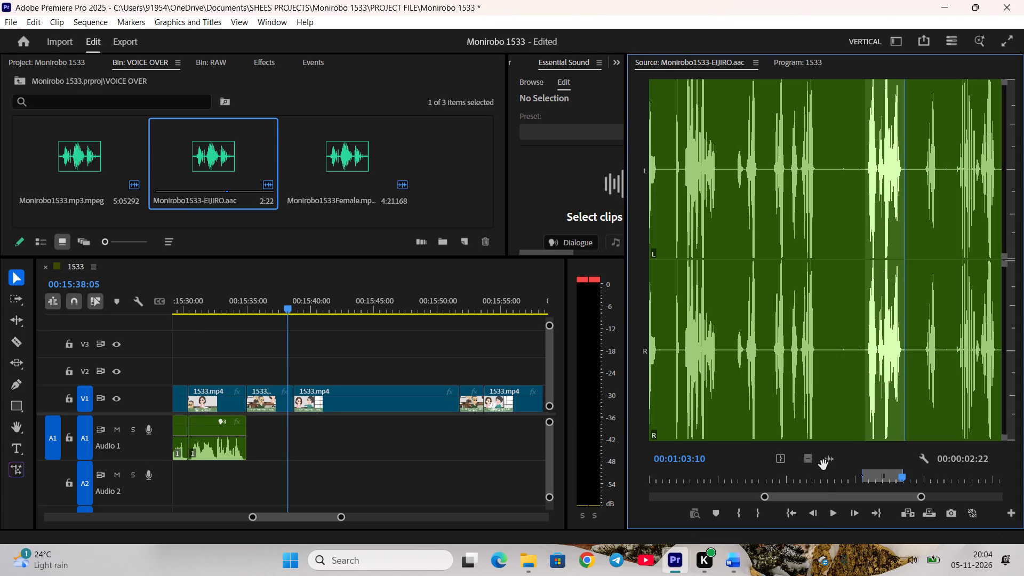
Place Eijiro's marked line on Audio 1 directly after the mother-in-law's clip, play it, and extend its end slightly.
{"action": "left_click_drag", "start_coordinate": [834, 461], "coordinate": [248, 426]}
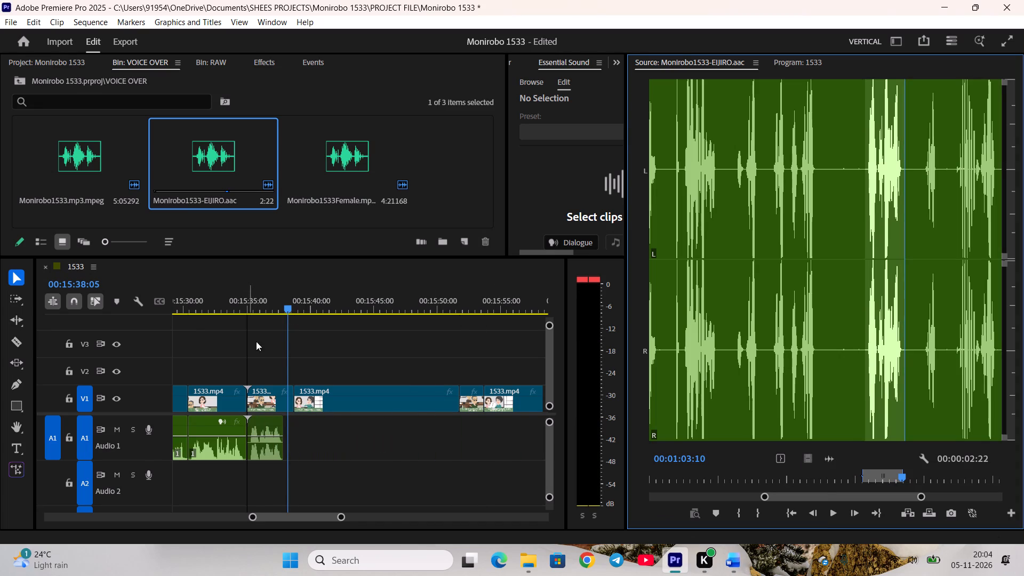
{"action": "left_click", "coordinate": [258, 300]}
{"action": "key", "text": "space"}
{"action": "key", "text": "space"}
{"action": "left_click", "coordinate": [284, 449]}
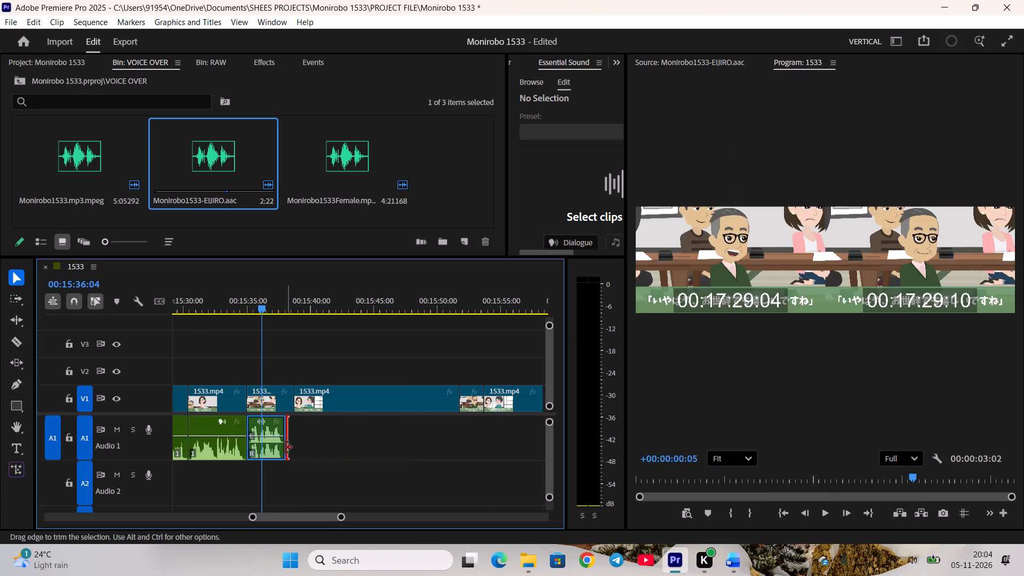
Trim Eijiro's V1 shot to the end of his voice-over, ripple-delete the gap, review the following shots, and save the project.
{"action": "left_click_drag", "start_coordinate": [292, 395], "coordinate": [284, 396]}
{"action": "right_click", "coordinate": [286, 396]}
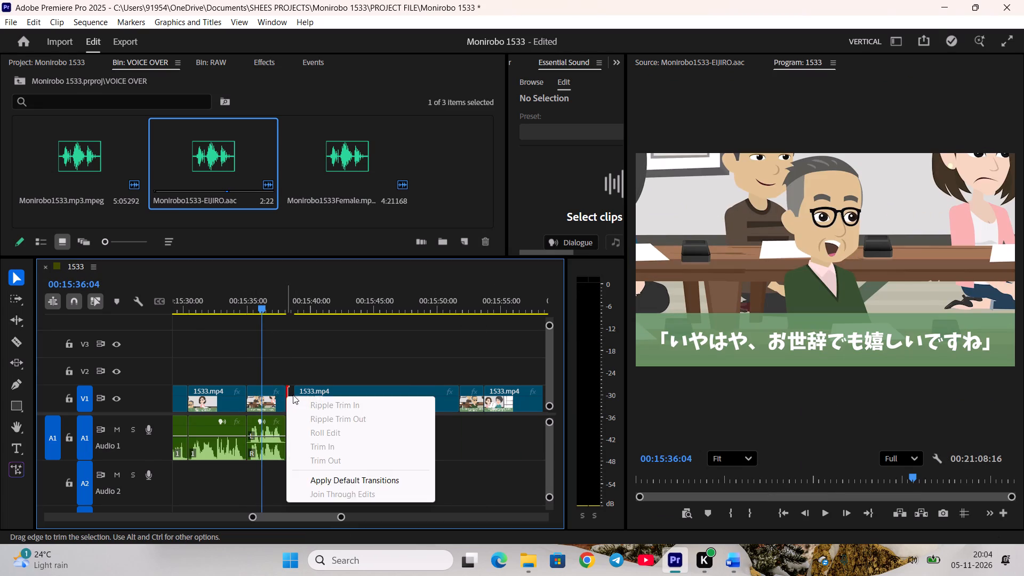
{"action": "right_click", "coordinate": [291, 393]}
{"action": "left_click", "coordinate": [304, 395]}
{"action": "scroll", "coordinate": [305, 405], "scroll_direction": "down", "scroll_amount": 2}
{"action": "key", "text": "space"}
{"action": "left_click_drag", "start_coordinate": [289, 297], "coordinate": [355, 312]}
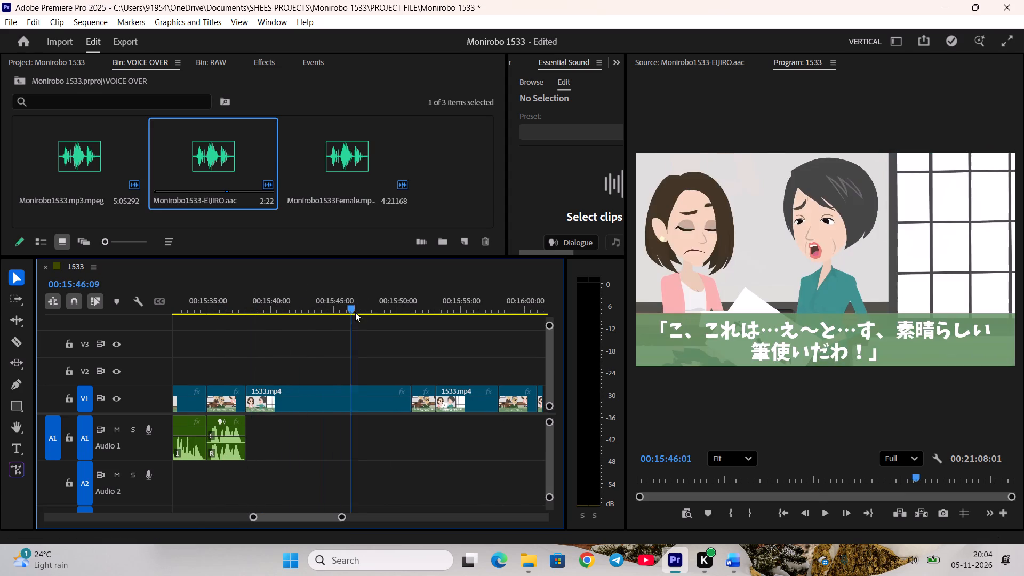
{"action": "left_click_drag", "start_coordinate": [355, 312], "coordinate": [310, 322]}
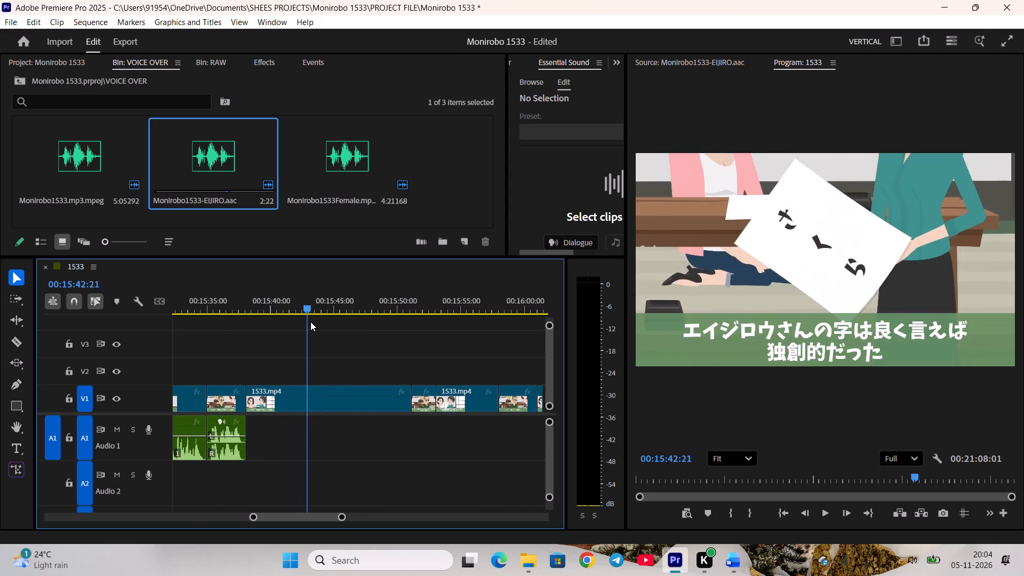
{"action": "left_click_drag", "start_coordinate": [310, 322], "coordinate": [409, 340]}
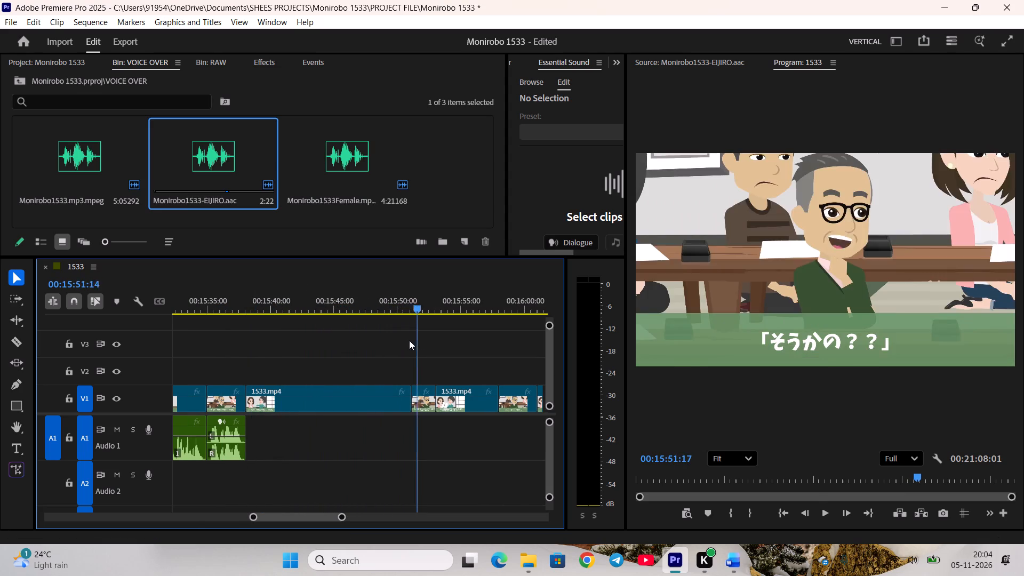
{"action": "left_click_drag", "start_coordinate": [409, 340], "coordinate": [388, 342]}
{"action": "key", "text": "ctrl+s"}
Check the Word script, split the mother-in-law's V1 shot at 00:15:41:01 just before the calligraphy scene, and save the project.
{"action": "left_click", "coordinate": [729, 570]}
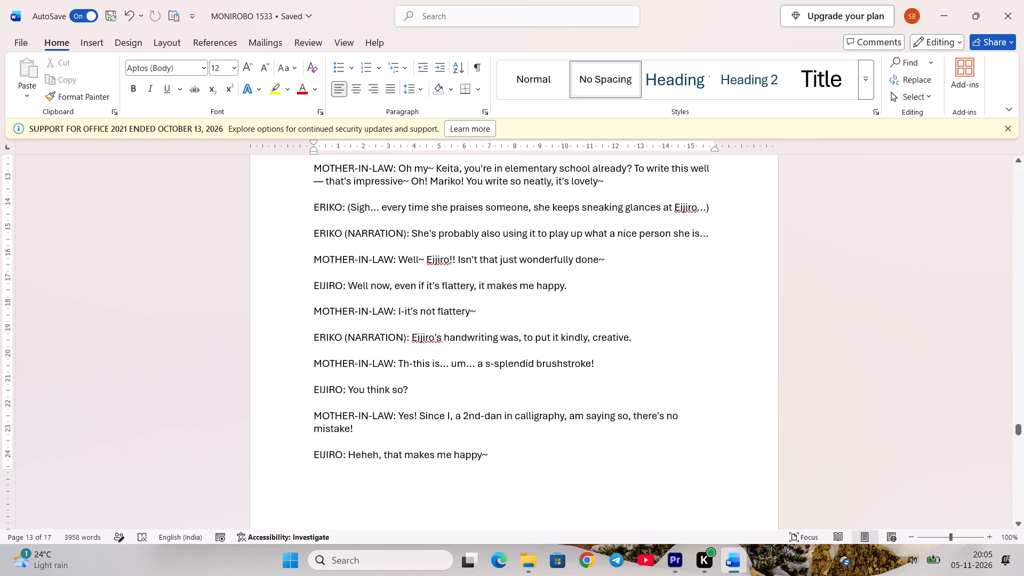
{"action": "left_click", "coordinate": [685, 563]}
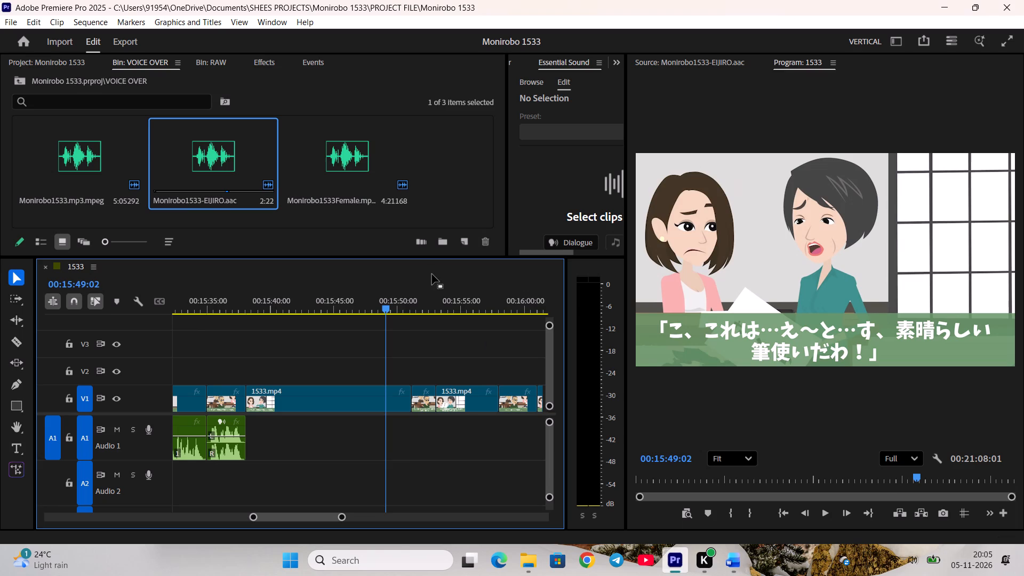
{"action": "left_click_drag", "start_coordinate": [410, 289], "coordinate": [463, 313]}
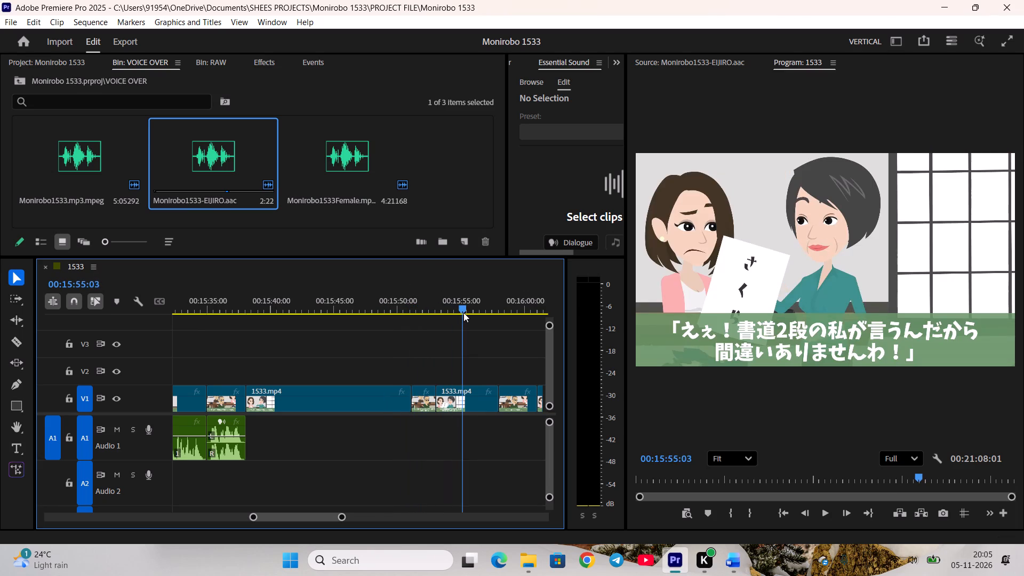
{"action": "left_click_drag", "start_coordinate": [463, 313], "coordinate": [315, 312]}
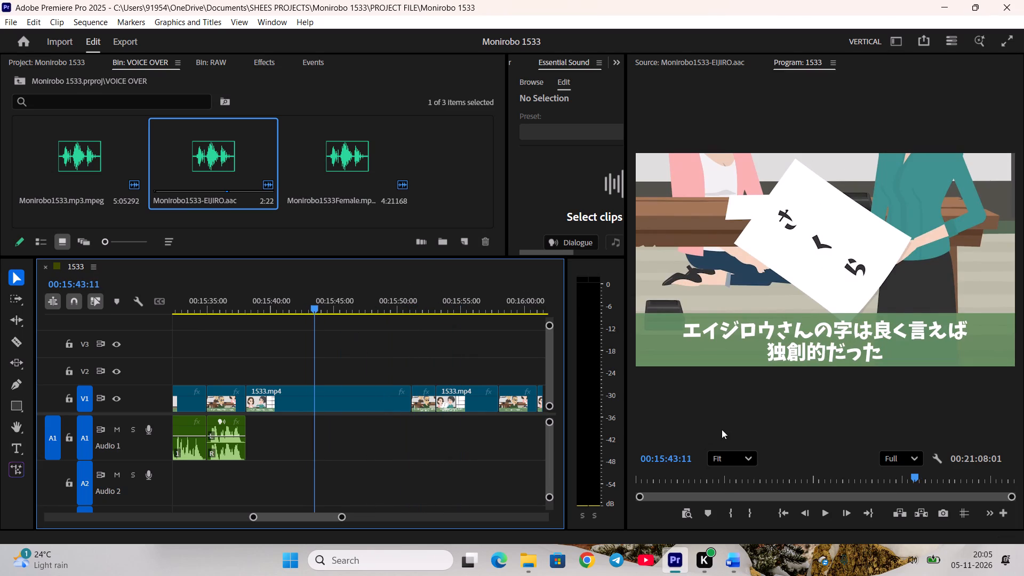
{"action": "scroll", "coordinate": [721, 482], "scroll_direction": "up", "scroll_amount": 20}
{"action": "scroll", "coordinate": [721, 482], "scroll_direction": "up", "scroll_amount": 8}
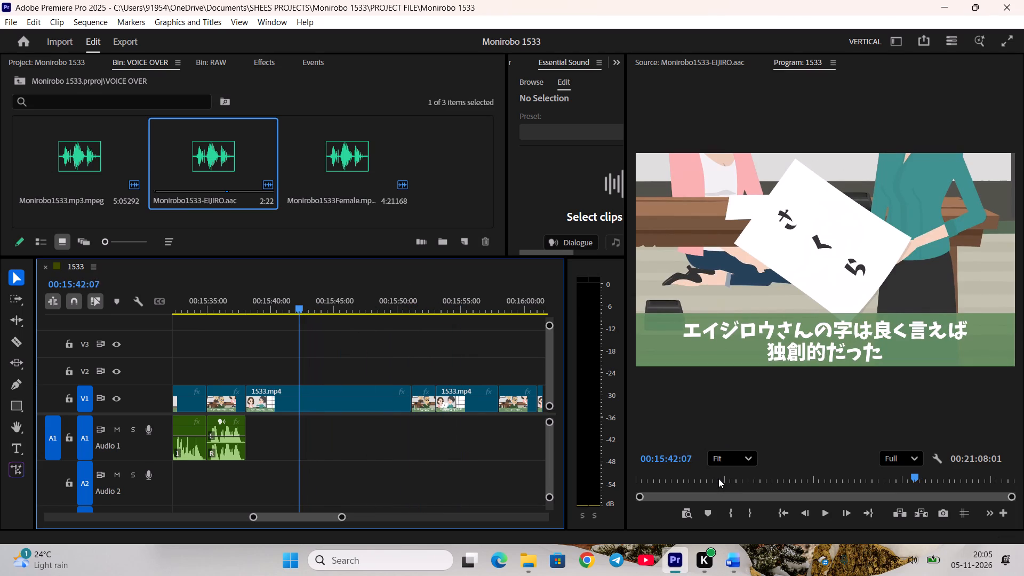
{"action": "scroll", "coordinate": [718, 478], "scroll_direction": "up", "scroll_amount": 20}
{"action": "scroll", "coordinate": [718, 478], "scroll_direction": "up", "scroll_amount": 3}
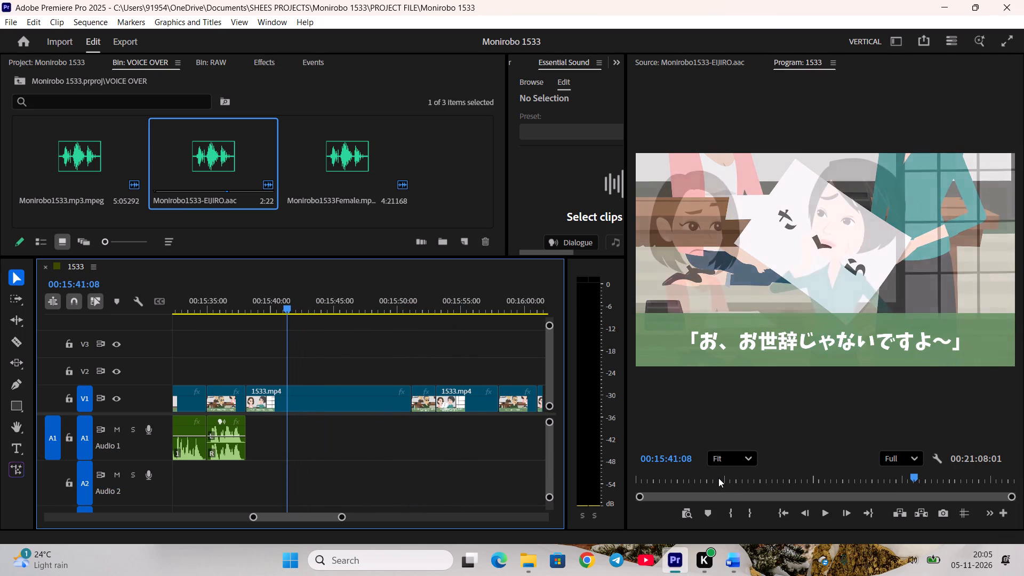
{"action": "scroll", "coordinate": [718, 478], "scroll_direction": "up", "scroll_amount": 7}
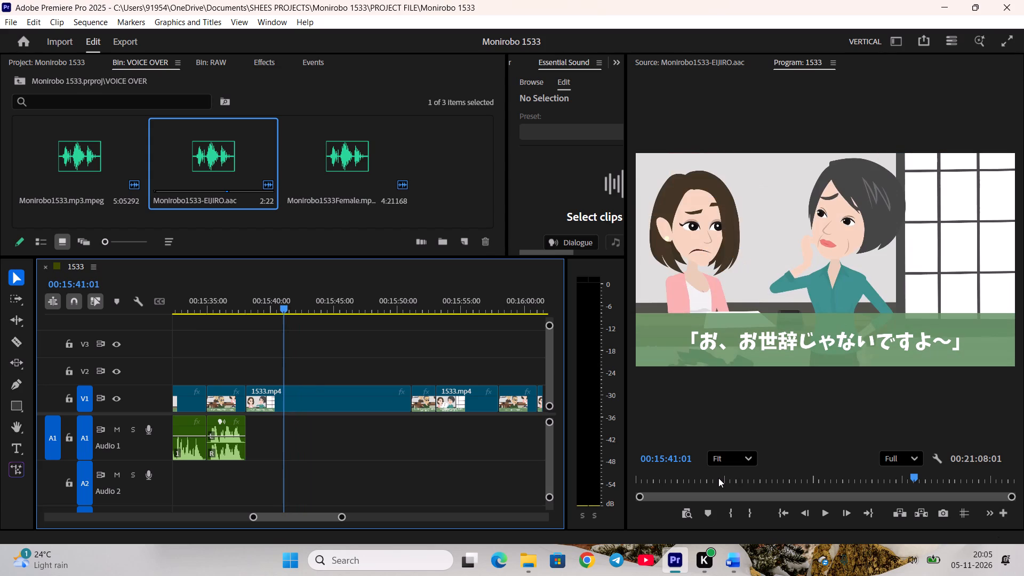
{"action": "key", "text": "c"}
{"action": "key", "text": "space"}
{"action": "key", "text": "space"}
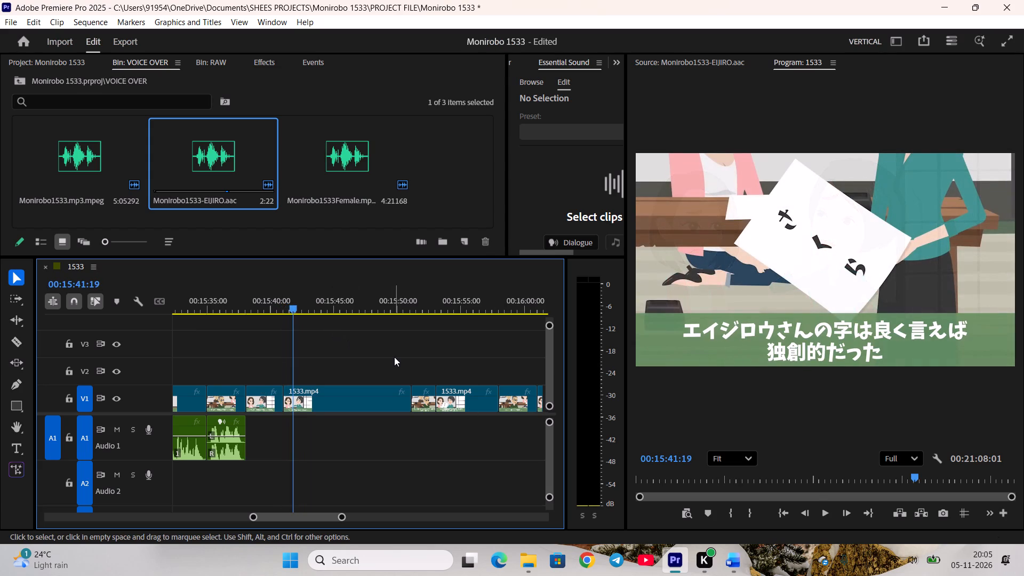
{"action": "key", "text": "ctrl+s"}
Mark the mother-in-law's "I-it's not flattery" line in the female recording from about 00:14:19:05 to 00:14:21:04.
{"action": "double_click", "coordinate": [333, 161]}
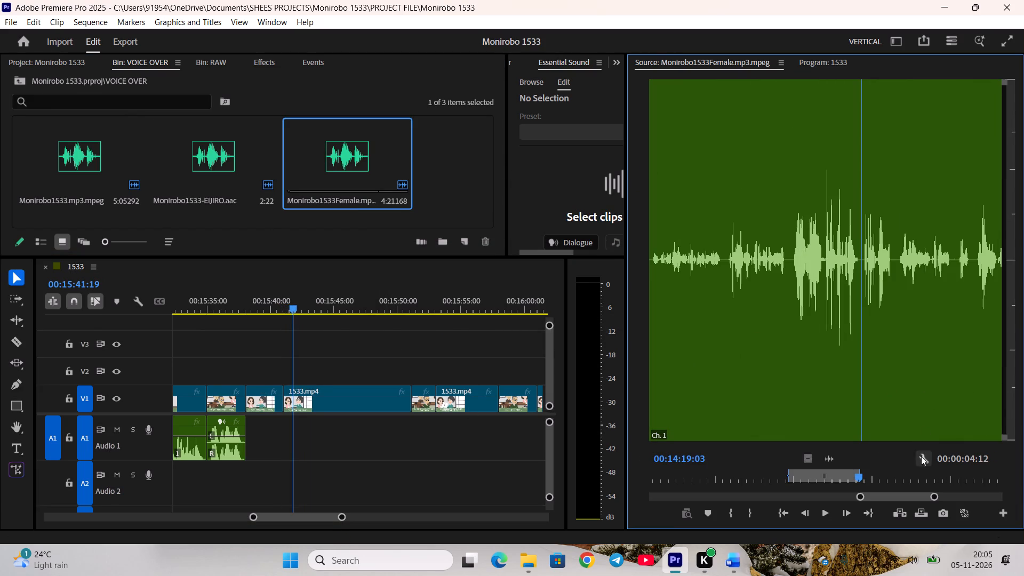
{"action": "scroll", "coordinate": [920, 473], "scroll_direction": "down", "scroll_amount": 2}
{"action": "type", "text": "i"}
{"action": "key", "text": "space"}
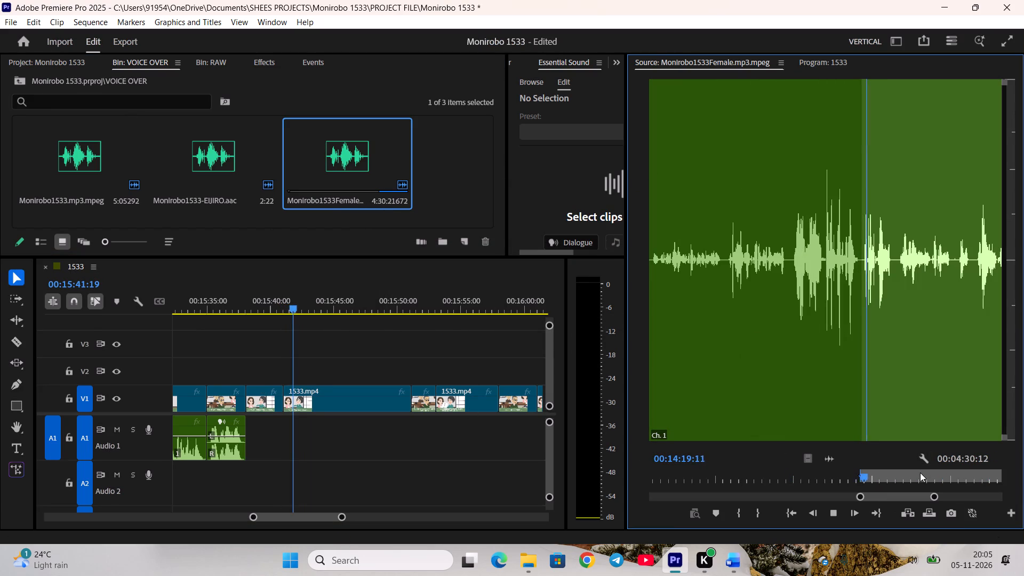
{"action": "key", "text": "space"}
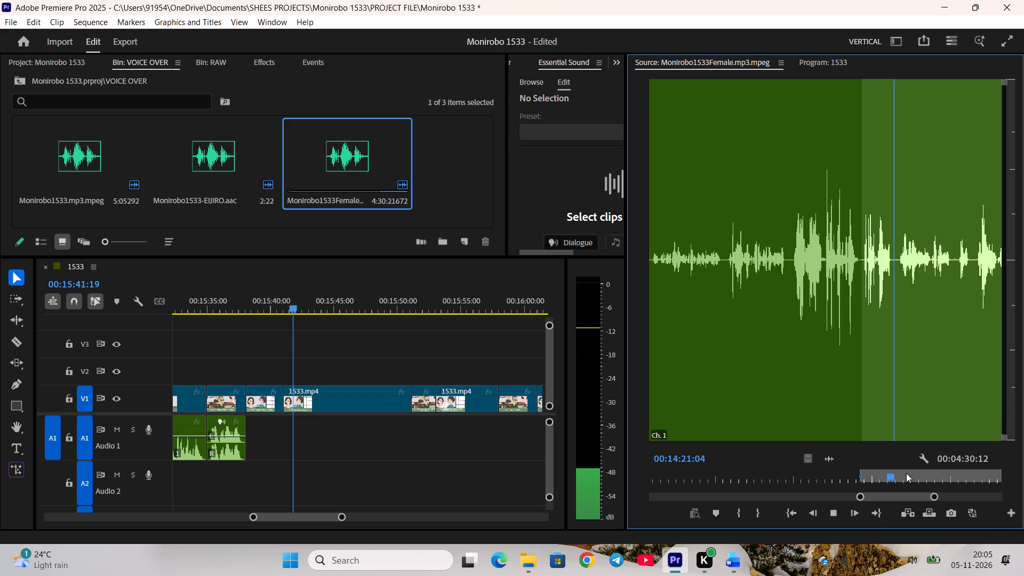
{"action": "key", "text": "o"}
Place the marked line on Audio 1 directly after Eijiro's clip, extend it to 00:00:02:04, and trim its V1 shot to match.
{"action": "left_click_drag", "start_coordinate": [829, 459], "coordinate": [261, 438]}
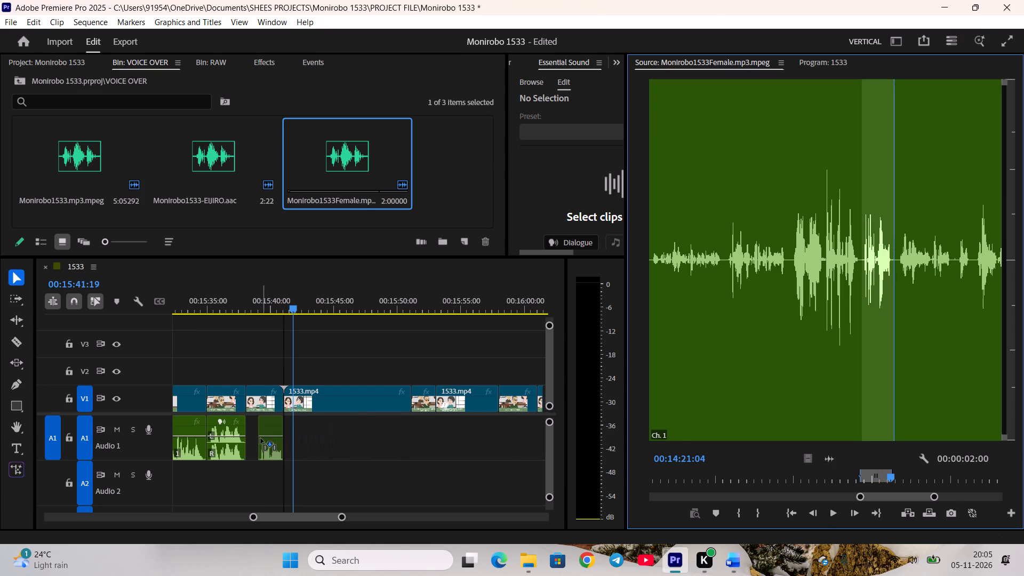
{"action": "left_click_drag", "start_coordinate": [261, 438], "coordinate": [250, 439]}
{"action": "left_click", "coordinate": [271, 447]}
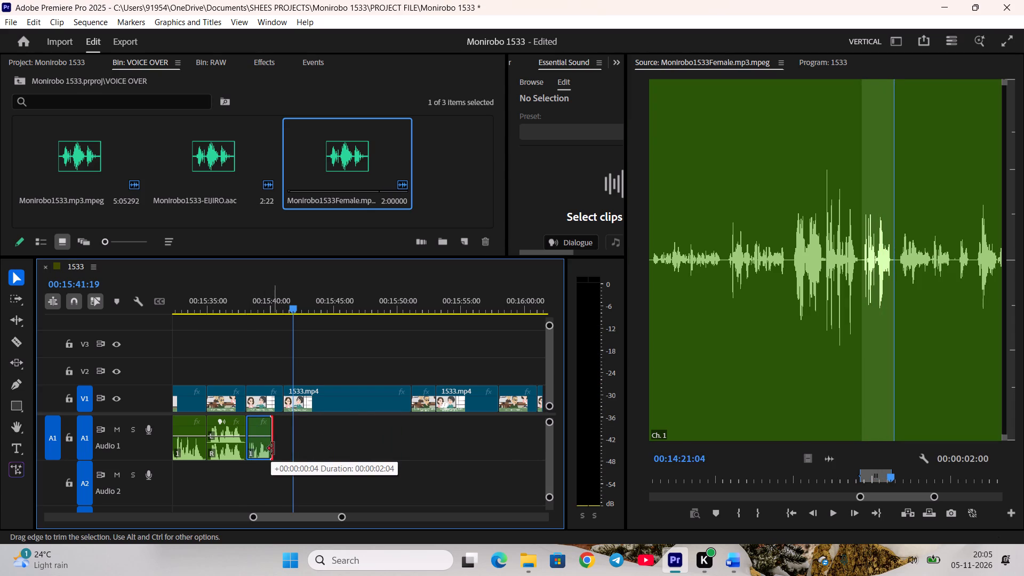
{"action": "left_click_drag", "start_coordinate": [282, 406], "coordinate": [272, 404]}
Raise the mother-in-law clip's gain by 8 dB, play it, and ripple-delete the gap after her V1 shot.
{"action": "left_click", "coordinate": [264, 459]}
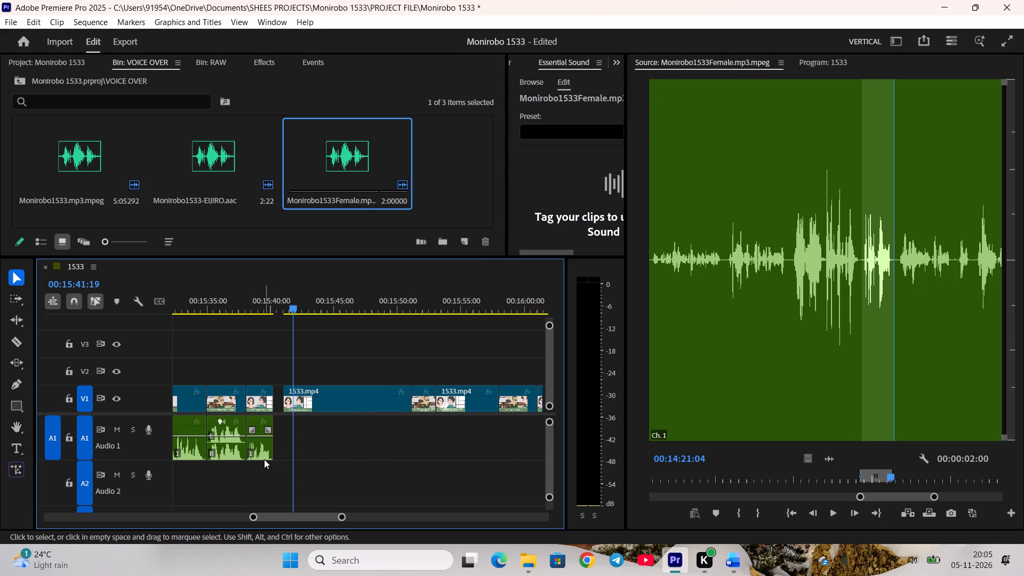
{"action": "key", "text": "g"}
{"action": "key", "text": "8"}
{"action": "key", "text": "Return"}
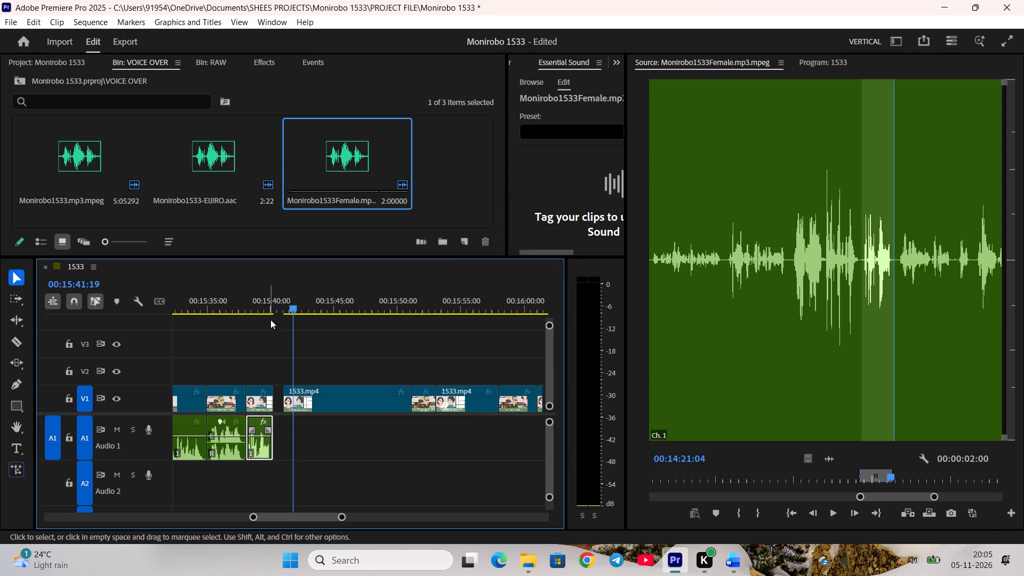
{"action": "left_click", "coordinate": [250, 302]}
{"action": "key", "text": "space"}
{"action": "left_click", "coordinate": [275, 341]}
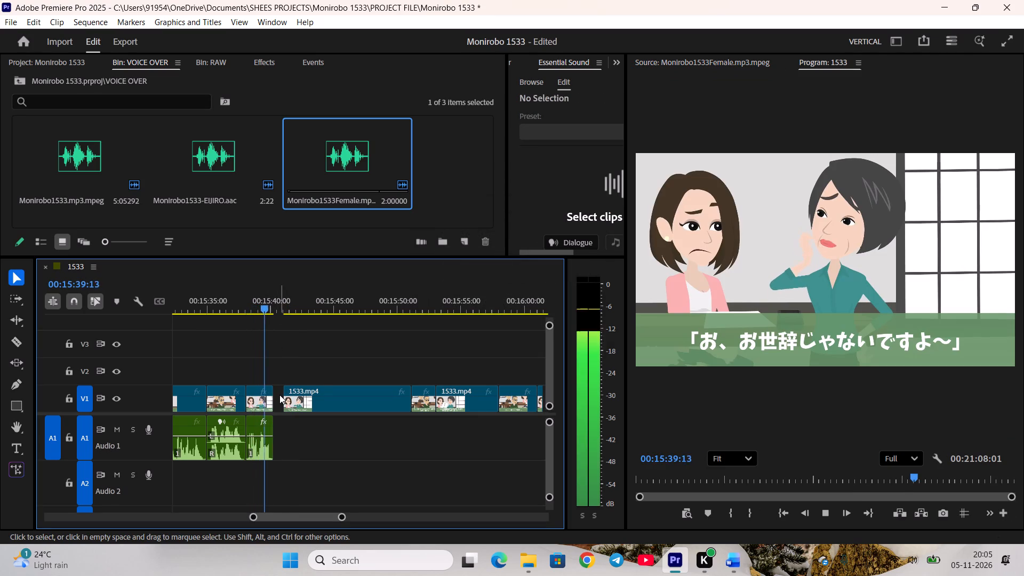
{"action": "key", "text": "space"}
{"action": "right_click", "coordinate": [279, 395]}
{"action": "left_click", "coordinate": [287, 396]}
Review the calligraphy shot and split it on V1 at 00:15:44:09.
{"action": "scroll", "coordinate": [287, 396], "scroll_direction": "down", "scroll_amount": 3}
{"action": "key", "text": "space"}
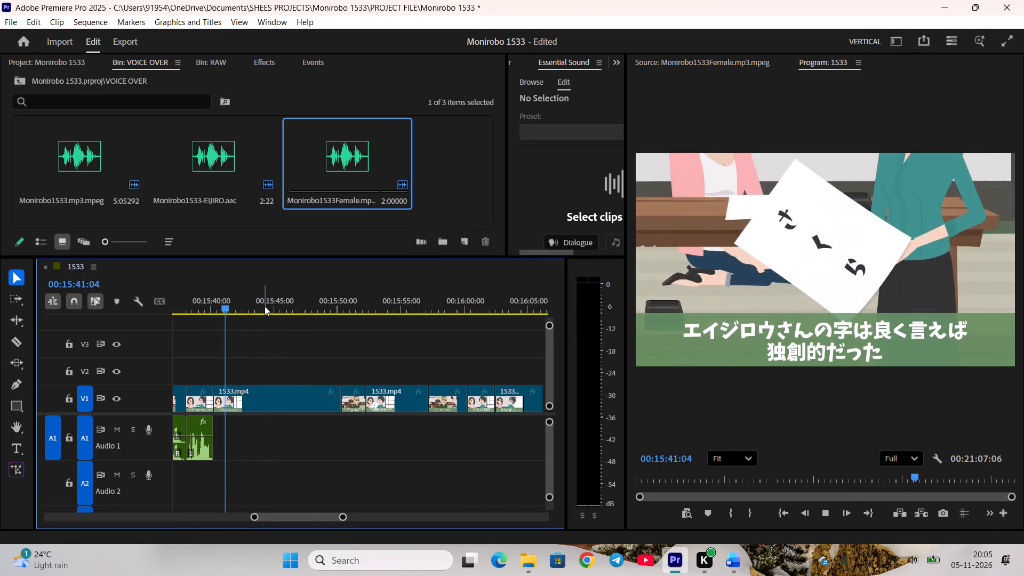
{"action": "left_click_drag", "start_coordinate": [263, 306], "coordinate": [266, 316]}
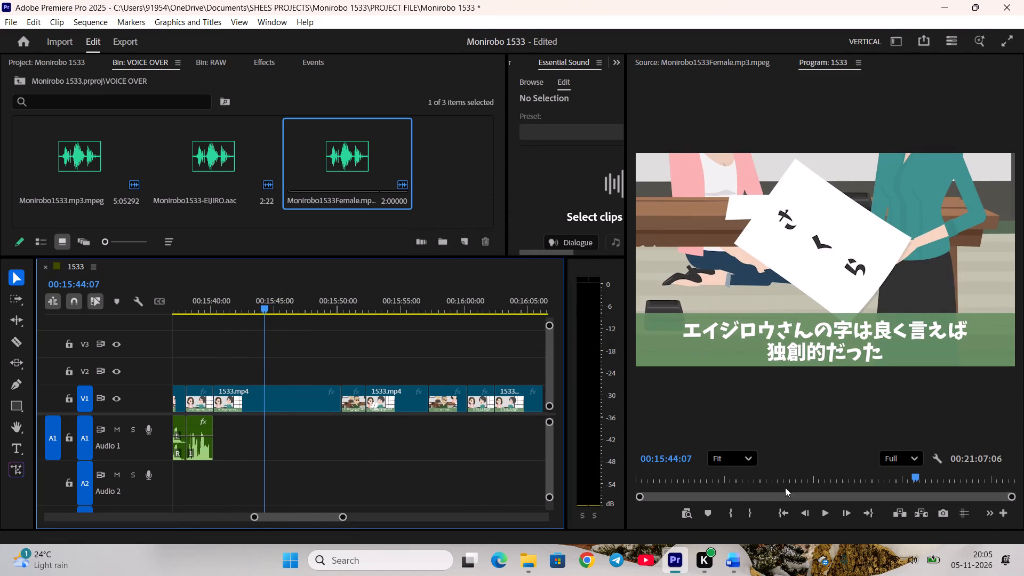
{"action": "scroll", "coordinate": [772, 477], "scroll_direction": "down", "scroll_amount": 3}
{"action": "scroll", "coordinate": [772, 477], "scroll_direction": "up", "scroll_amount": 1}
{"action": "key", "text": "c"}
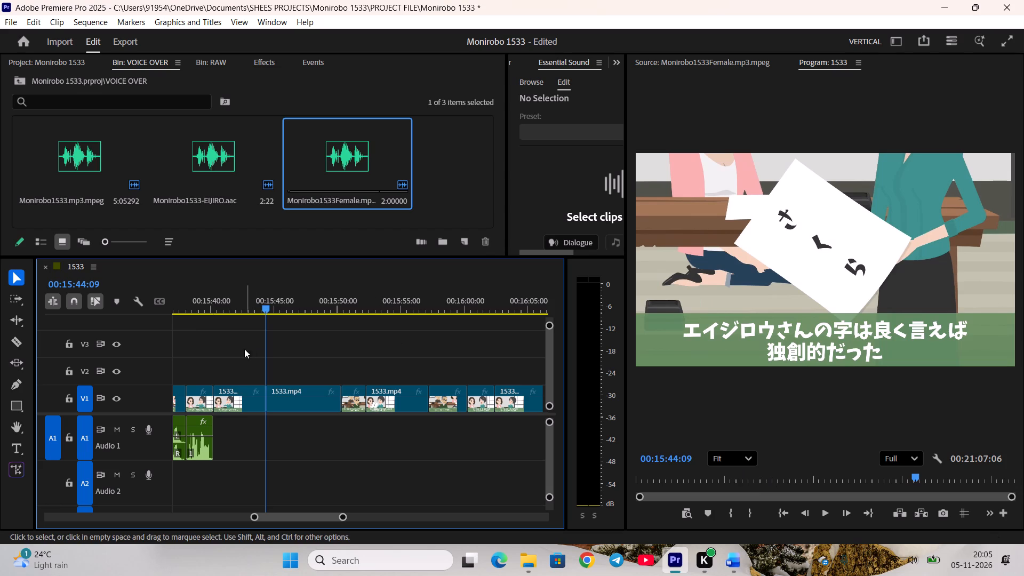
{"action": "left_click", "coordinate": [256, 316]}
Mark Eriko's narration about Eijiro's handwriting in the female recording from 00:14:21:09 to 00:14:24:22.
{"action": "double_click", "coordinate": [334, 130]}
{"action": "key", "text": "space"}
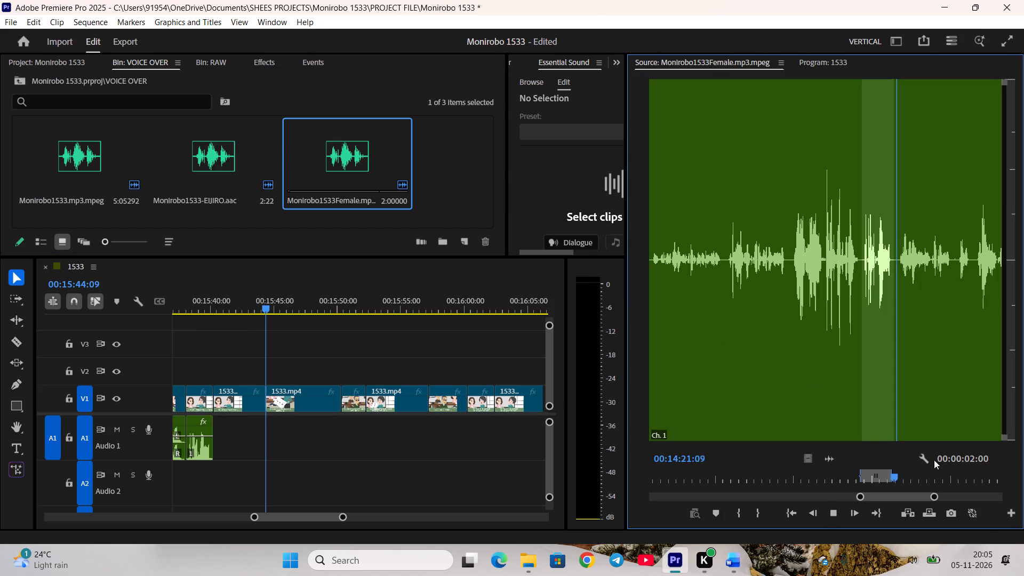
{"action": "key", "text": "space"}
{"action": "scroll", "coordinate": [946, 467], "scroll_direction": "up", "scroll_amount": 4}
{"action": "key", "text": "i"}
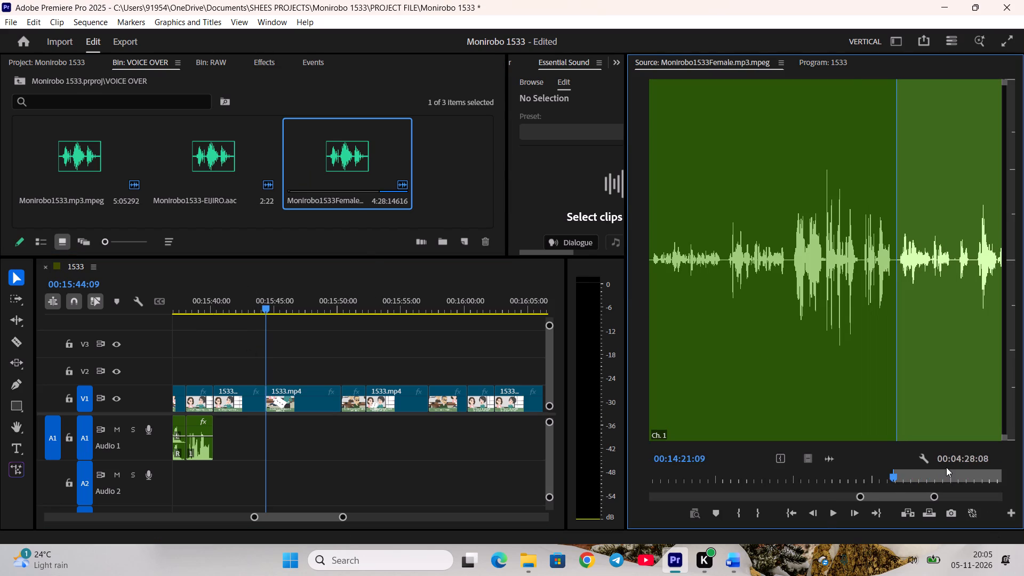
{"action": "key", "text": "space"}
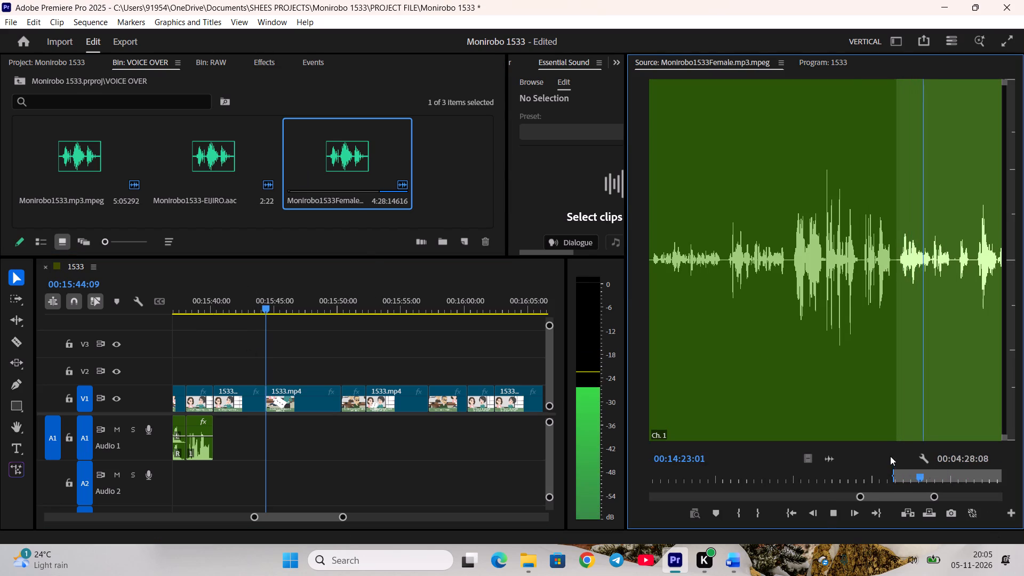
{"action": "key", "text": "space"}
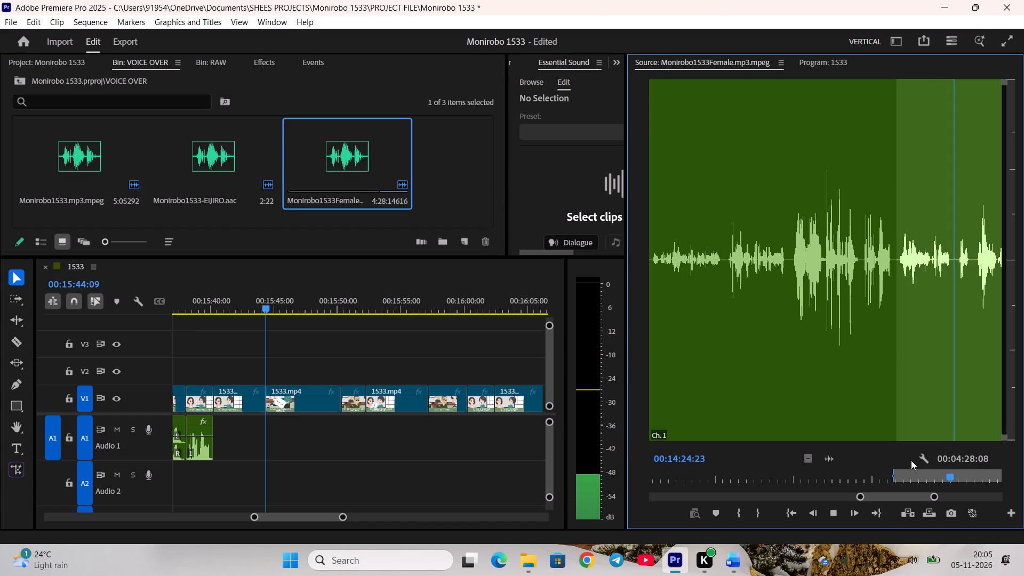
{"action": "scroll", "coordinate": [916, 478], "scroll_direction": "up", "scroll_amount": 2}
{"action": "key", "text": "o"}
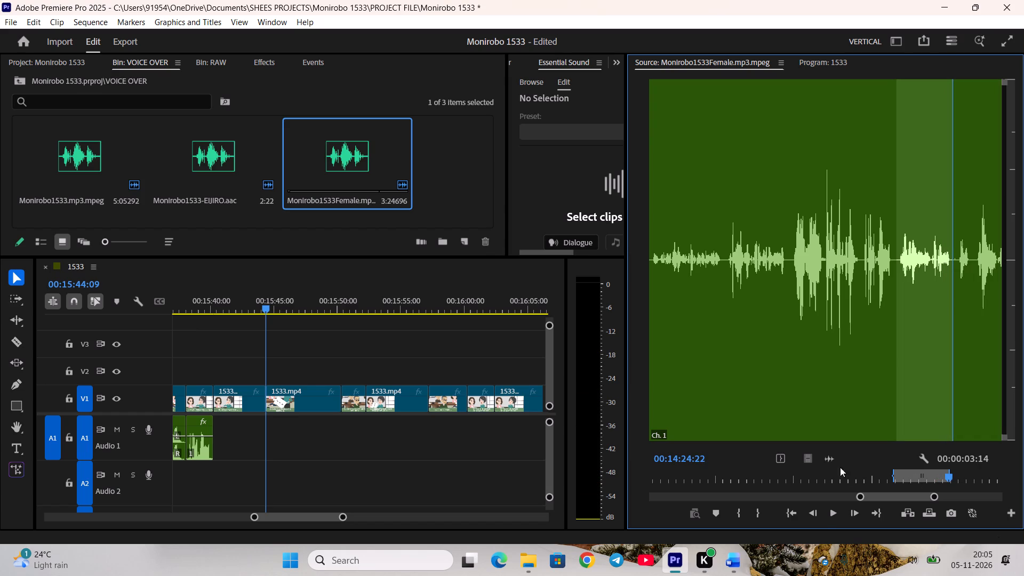
Place the marked narration on Audio 1 directly after the mother-in-law's clip and play part of it.
{"action": "left_click_drag", "start_coordinate": [835, 460], "coordinate": [213, 418]}
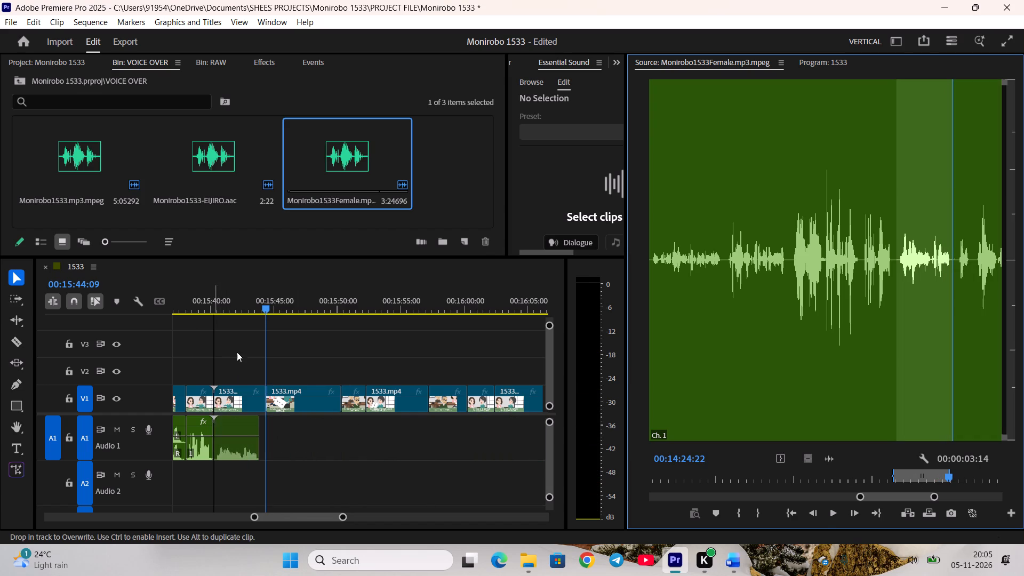
{"action": "left_click", "coordinate": [233, 296]}
{"action": "key", "text": "space"}
{"action": "key", "text": "space"}
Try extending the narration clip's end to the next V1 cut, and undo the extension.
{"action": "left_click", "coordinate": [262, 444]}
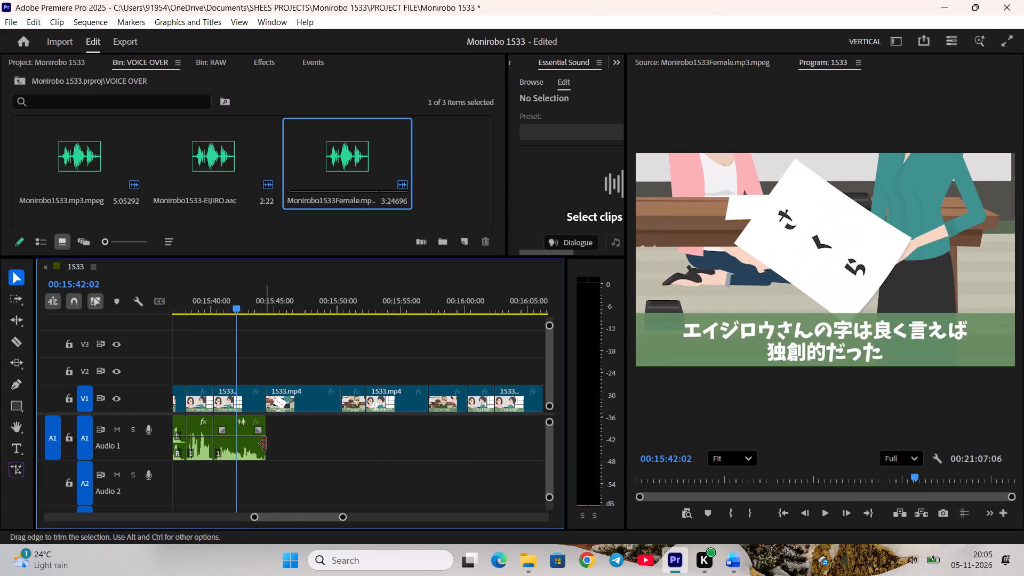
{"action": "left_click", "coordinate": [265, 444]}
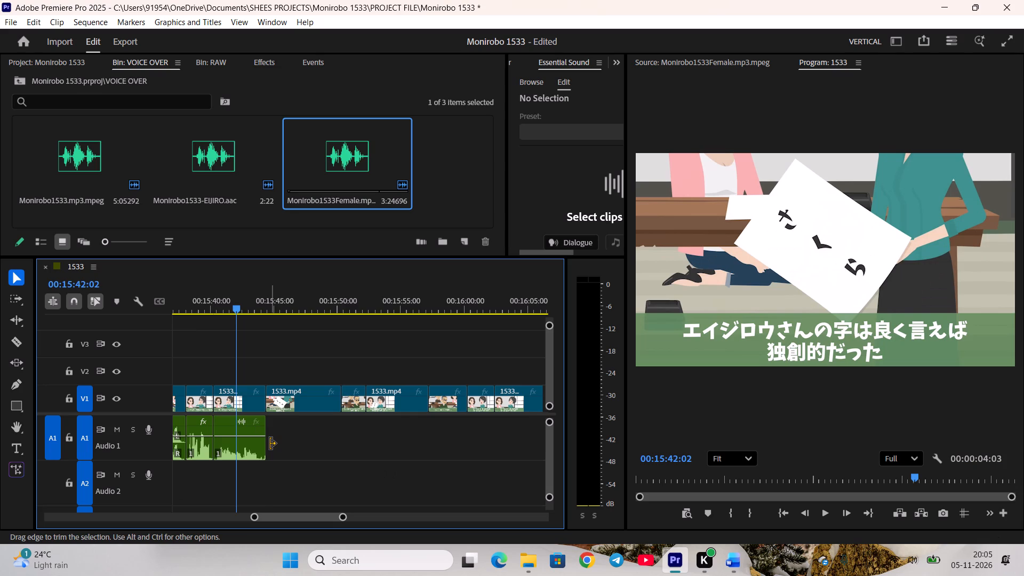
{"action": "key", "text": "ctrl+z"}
Raise the narration clip's gain by 9 dB and play it back.
{"action": "left_click", "coordinate": [238, 446]}
{"action": "type", "text": "g9"}
{"action": "key", "text": "Return"}
{"action": "left_click", "coordinate": [287, 487]}
{"action": "key", "text": "space"}
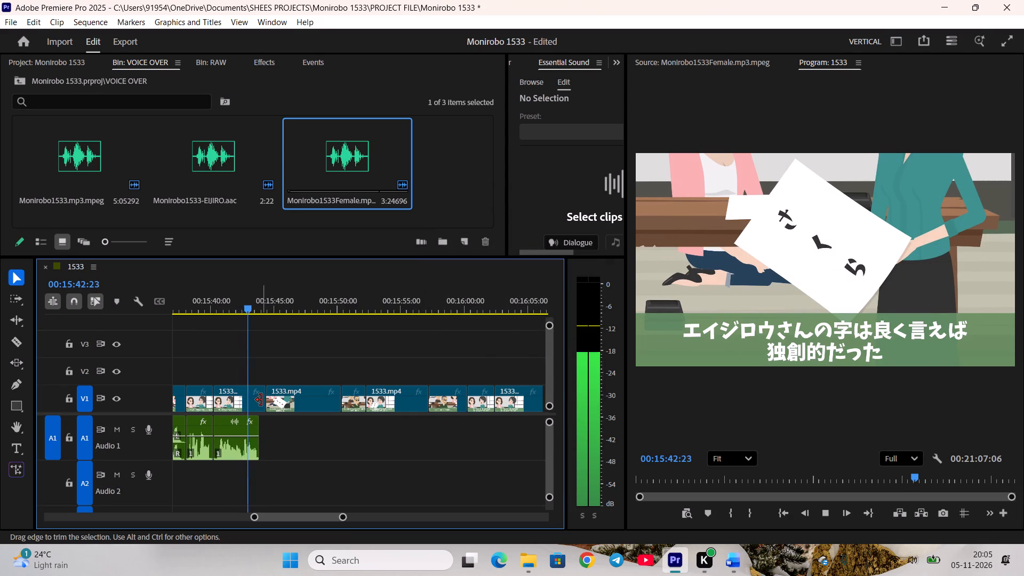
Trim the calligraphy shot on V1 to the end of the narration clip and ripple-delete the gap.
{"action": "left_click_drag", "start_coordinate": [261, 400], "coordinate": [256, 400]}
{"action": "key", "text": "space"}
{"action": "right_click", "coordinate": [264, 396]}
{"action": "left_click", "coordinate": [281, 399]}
Review the mother-in-law's following brushstroke shot up to about 00:15:49:02 and save the project.
{"action": "key", "text": "space"}
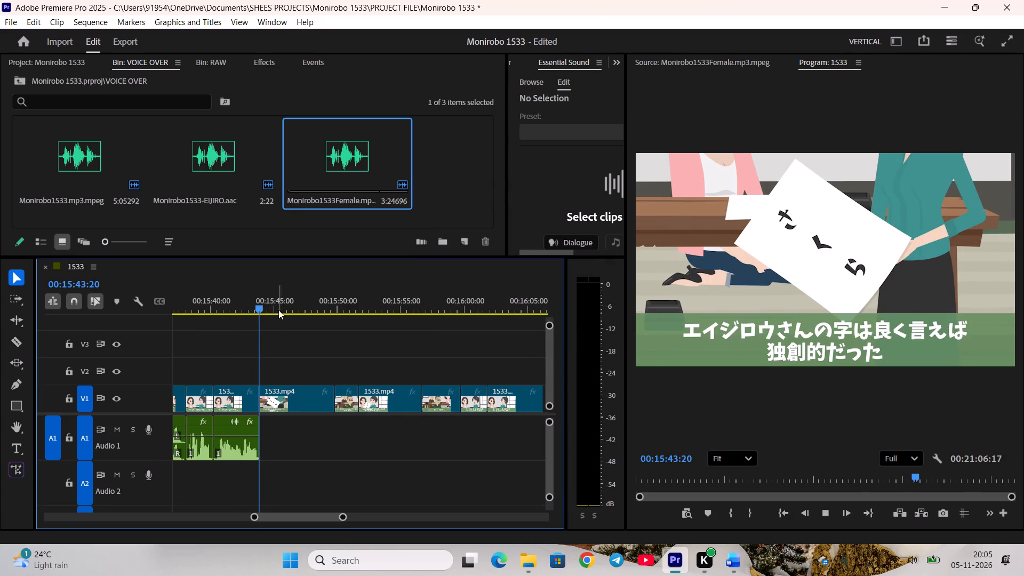
{"action": "left_click_drag", "start_coordinate": [276, 298], "coordinate": [314, 314]}
{"action": "left_click_drag", "start_coordinate": [316, 307], "coordinate": [305, 311]}
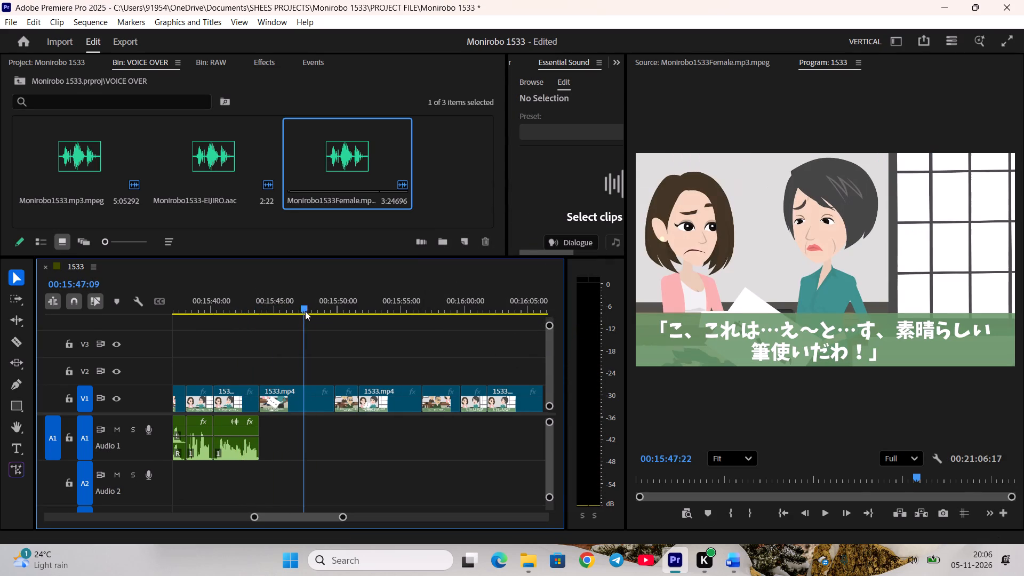
{"action": "left_click_drag", "start_coordinate": [305, 311], "coordinate": [329, 325]}
{"action": "key", "text": "ctrl+s"}
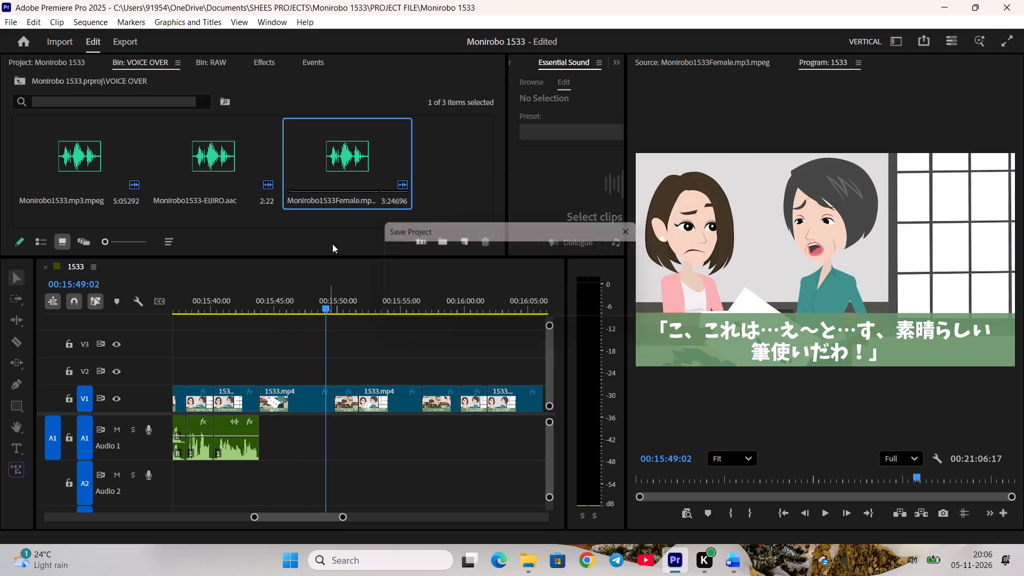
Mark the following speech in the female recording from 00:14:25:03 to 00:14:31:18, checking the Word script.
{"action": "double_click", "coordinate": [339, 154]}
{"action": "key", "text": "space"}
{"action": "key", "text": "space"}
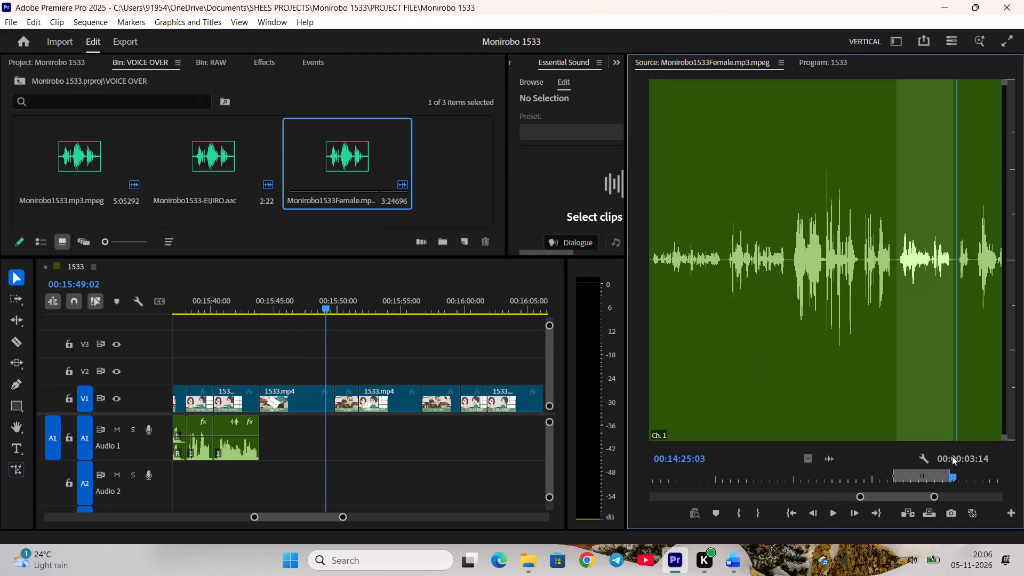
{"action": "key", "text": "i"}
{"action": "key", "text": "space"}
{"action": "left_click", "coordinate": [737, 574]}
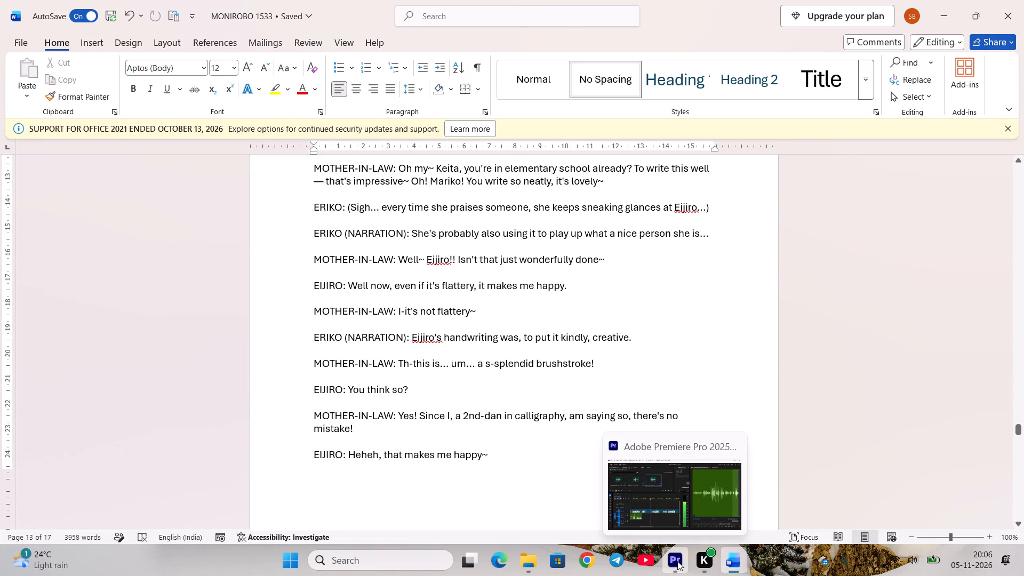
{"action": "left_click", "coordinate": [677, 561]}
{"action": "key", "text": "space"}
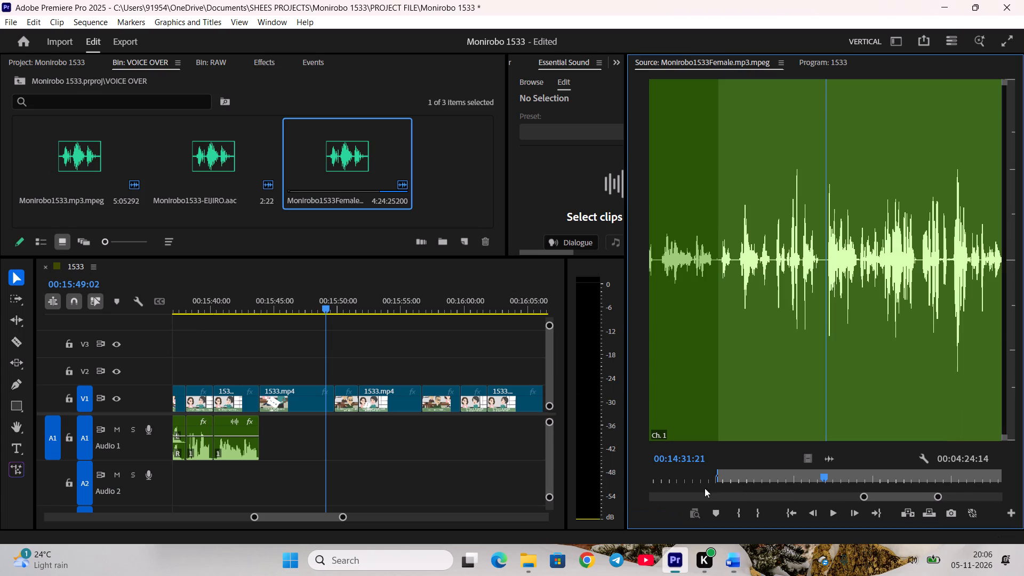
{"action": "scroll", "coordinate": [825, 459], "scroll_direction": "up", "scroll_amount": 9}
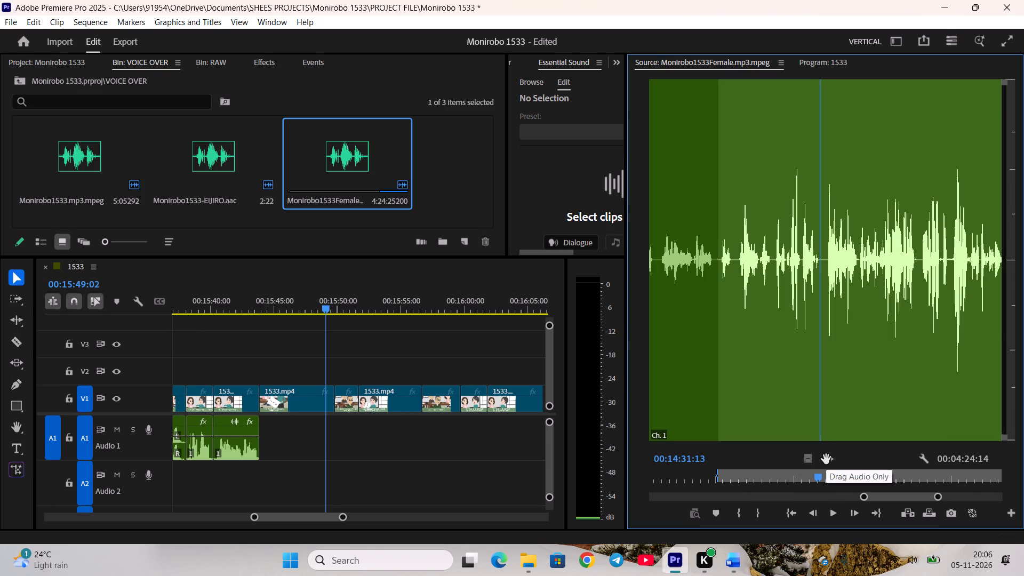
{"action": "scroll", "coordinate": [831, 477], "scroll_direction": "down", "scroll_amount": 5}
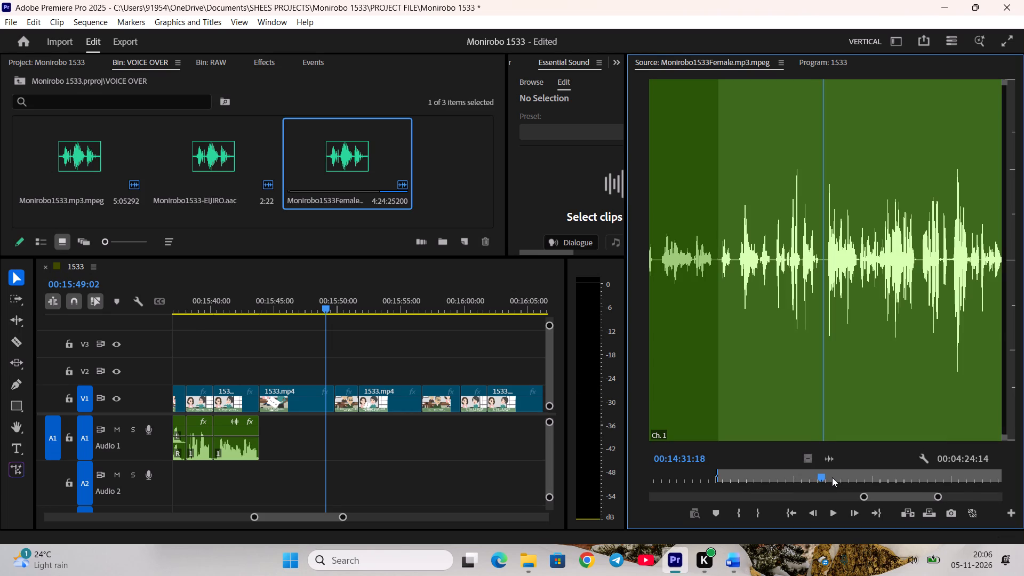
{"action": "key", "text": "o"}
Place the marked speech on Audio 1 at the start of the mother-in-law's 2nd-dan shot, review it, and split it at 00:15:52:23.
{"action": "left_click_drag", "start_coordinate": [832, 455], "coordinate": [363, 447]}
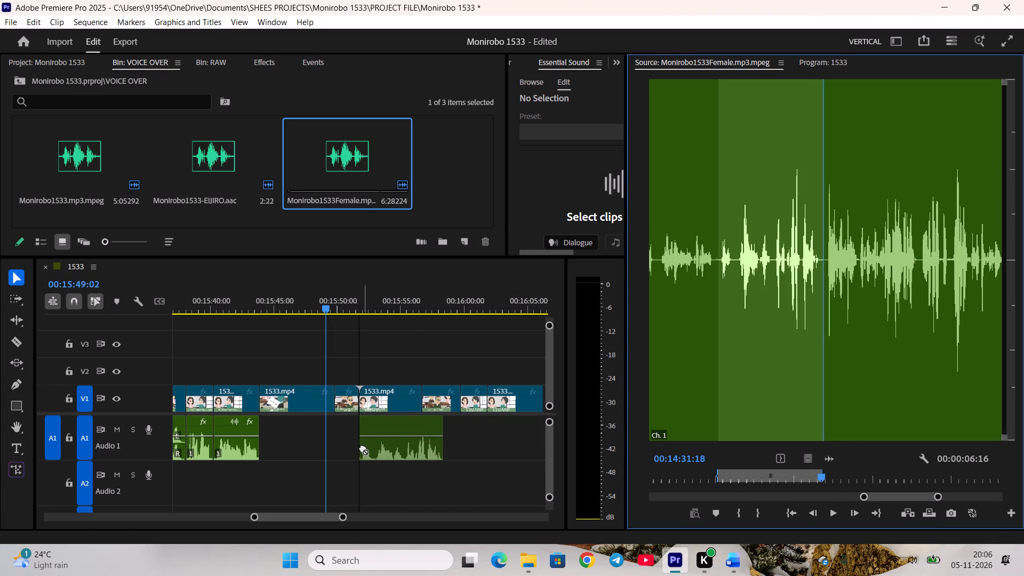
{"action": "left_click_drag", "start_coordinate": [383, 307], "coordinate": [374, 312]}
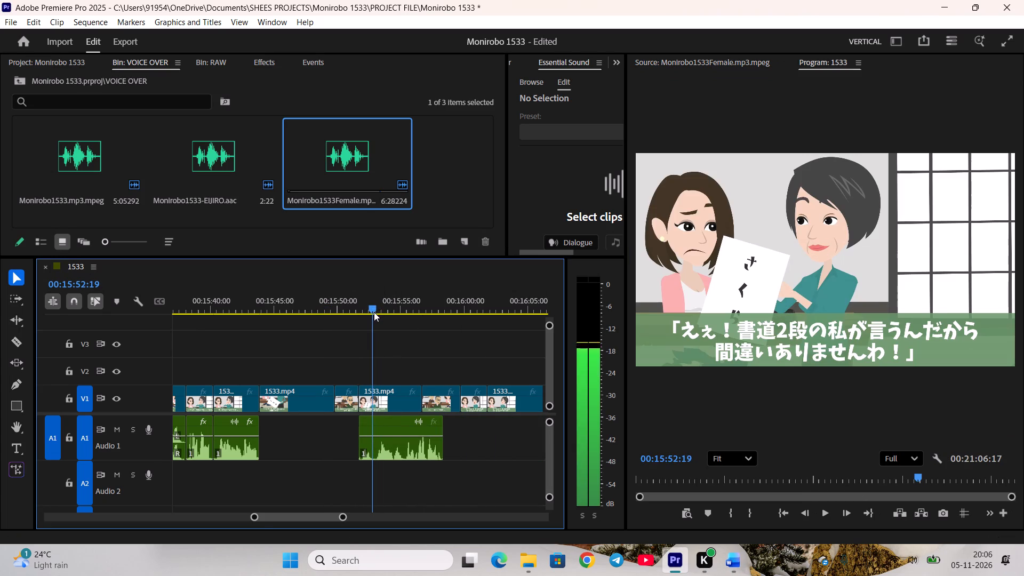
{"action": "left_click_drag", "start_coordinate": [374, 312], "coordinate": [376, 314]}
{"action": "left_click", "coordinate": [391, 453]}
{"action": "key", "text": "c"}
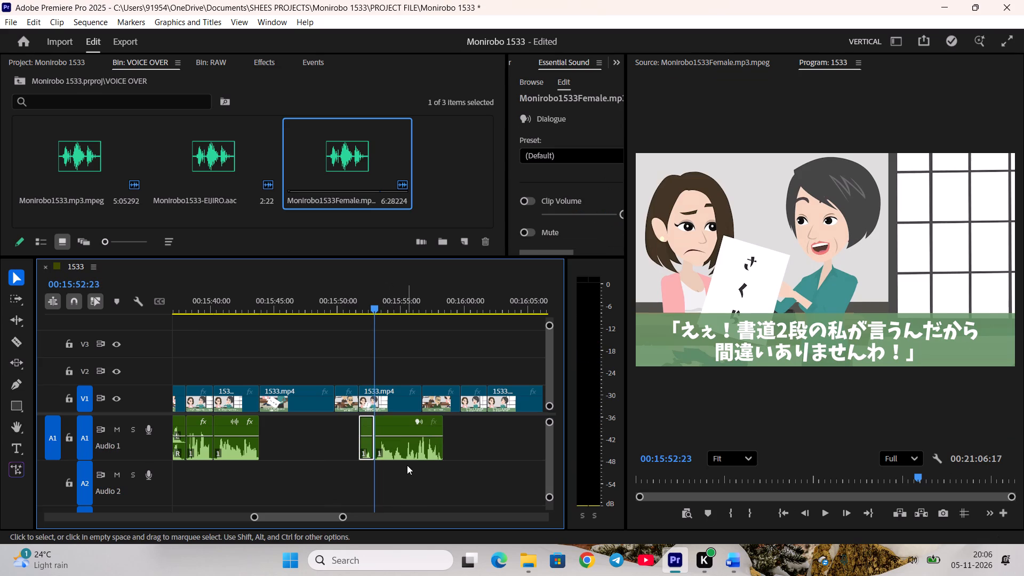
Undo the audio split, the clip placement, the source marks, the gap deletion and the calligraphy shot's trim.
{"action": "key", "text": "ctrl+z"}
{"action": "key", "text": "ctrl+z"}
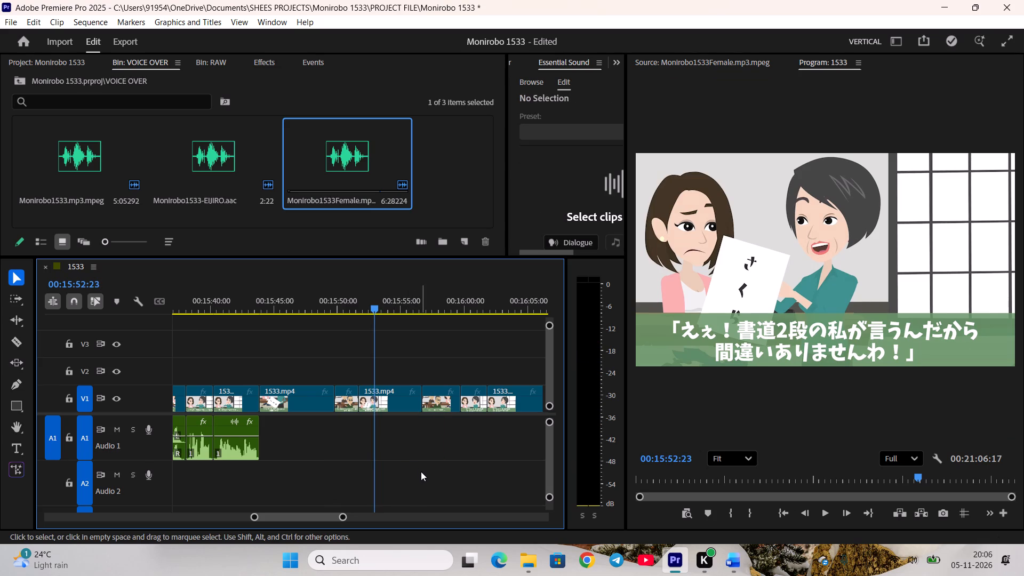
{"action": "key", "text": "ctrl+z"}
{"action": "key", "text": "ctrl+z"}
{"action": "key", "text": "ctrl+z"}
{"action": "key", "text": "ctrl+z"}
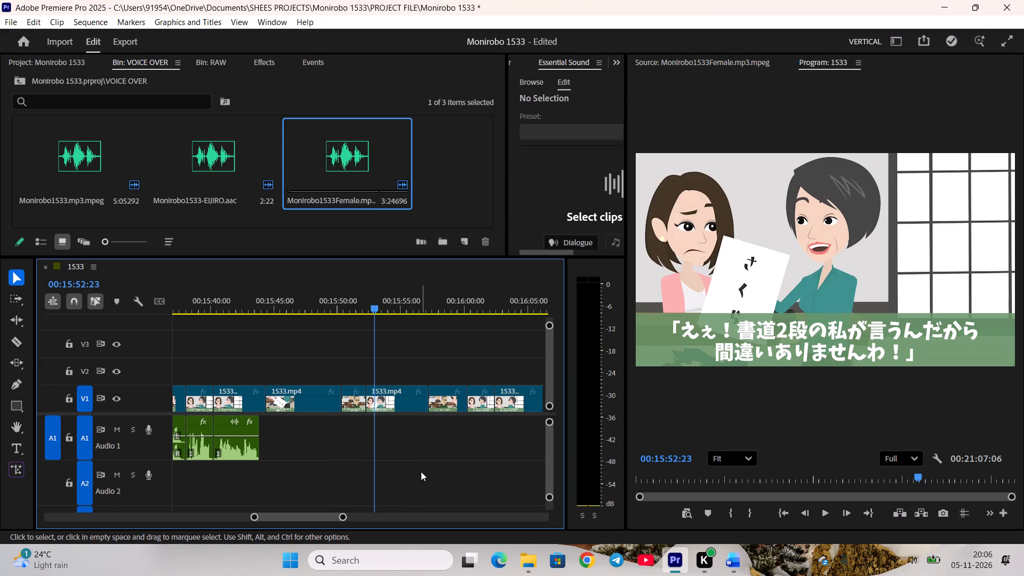
Re-mark the earlier speech in the female recording as a 00:00:04:21 range and replace the last Audio 1 clip with it.
{"action": "double_click", "coordinate": [350, 146]}
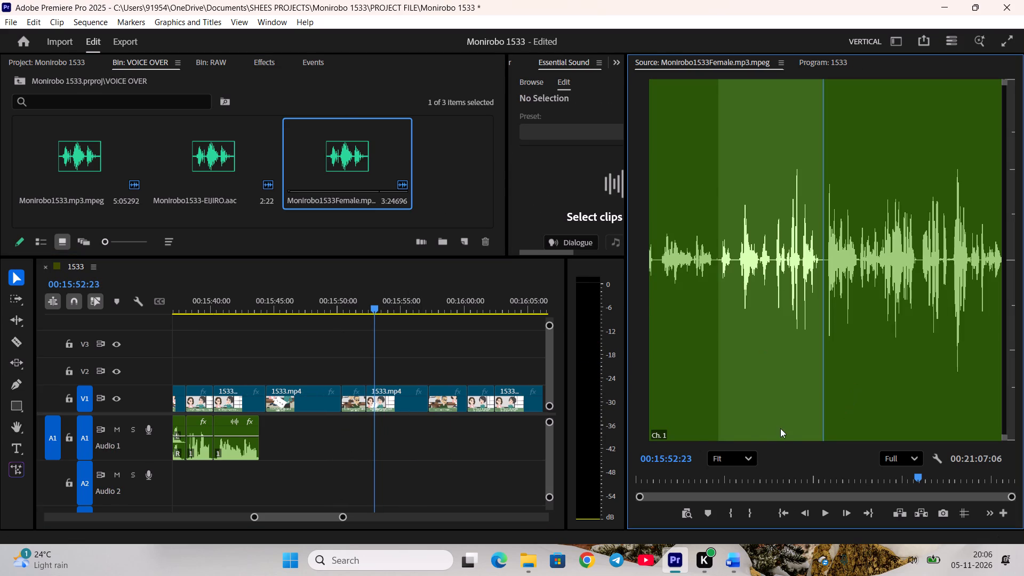
{"action": "left_click_drag", "start_coordinate": [715, 478], "coordinate": [727, 478]}
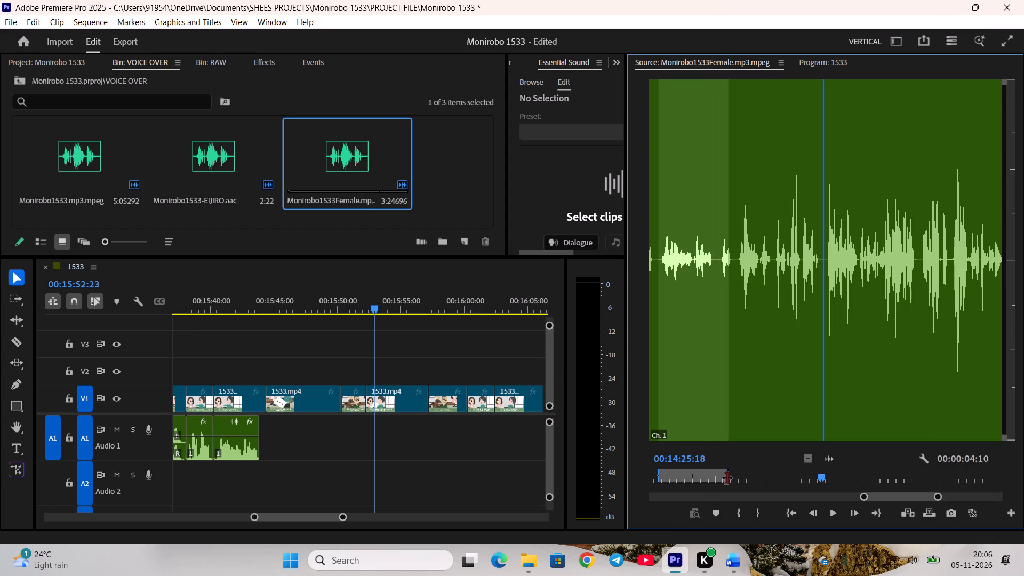
{"action": "left_click_drag", "start_coordinate": [727, 478], "coordinate": [734, 479]}
{"action": "left_click", "coordinate": [239, 451]}
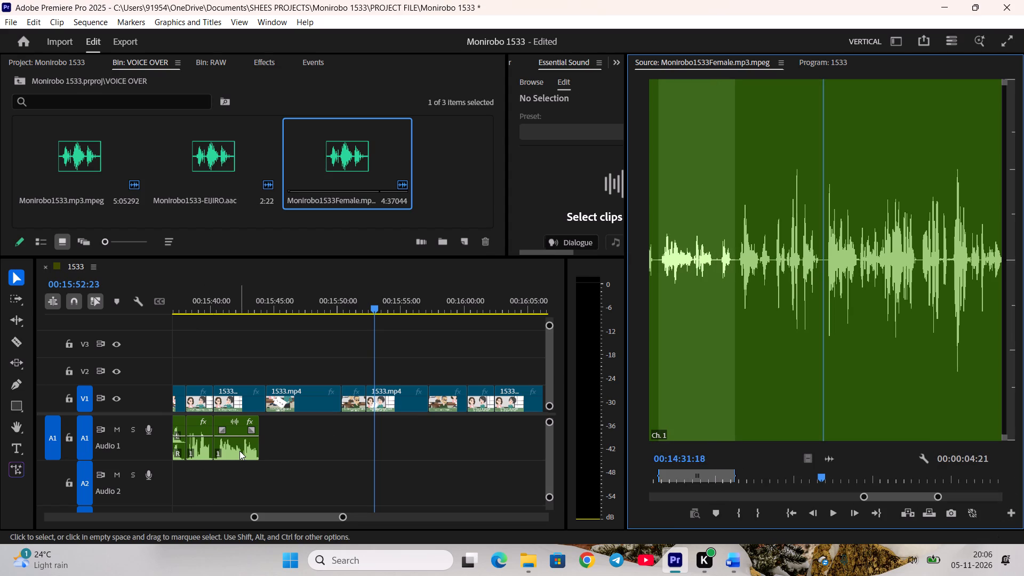
{"action": "key", "text": "BackSpace"}
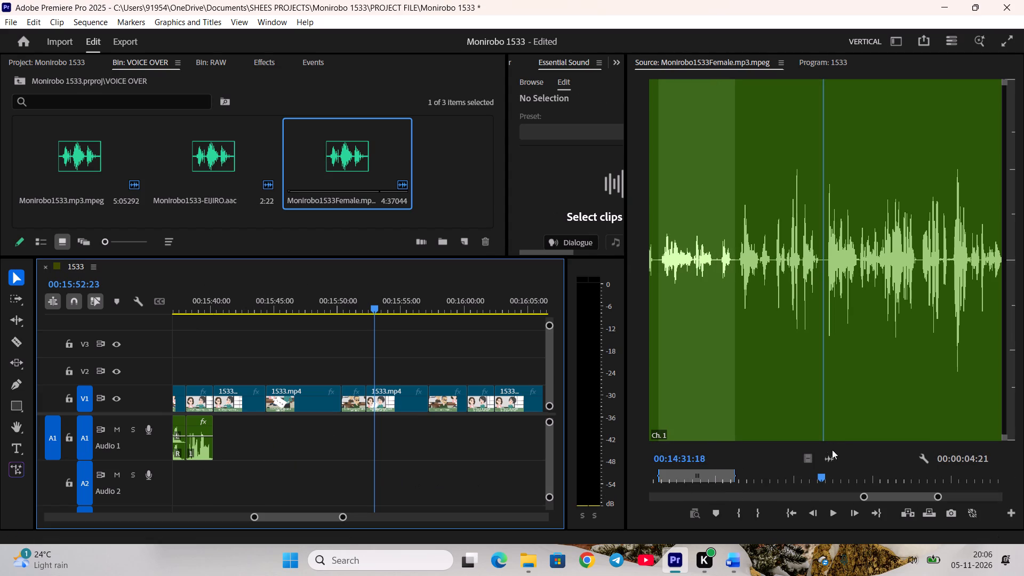
{"action": "left_click_drag", "start_coordinate": [833, 455], "coordinate": [217, 427]}
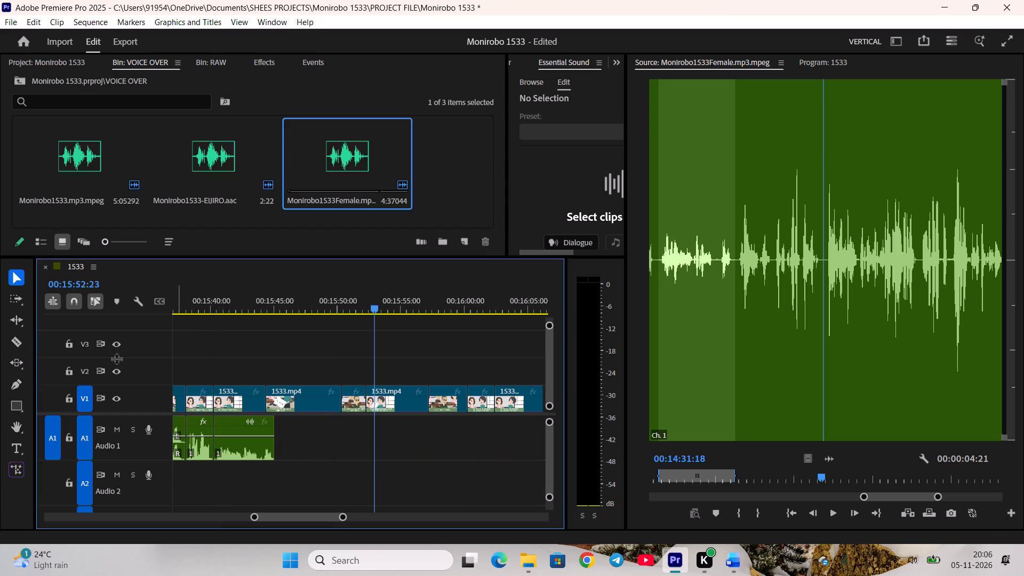
Shift all V1 shots following the creative-handwriting narration shot about 4.6 seconds later to open a gap.
{"action": "left_click", "coordinate": [27, 298]}
{"action": "left_click", "coordinate": [22, 298]}
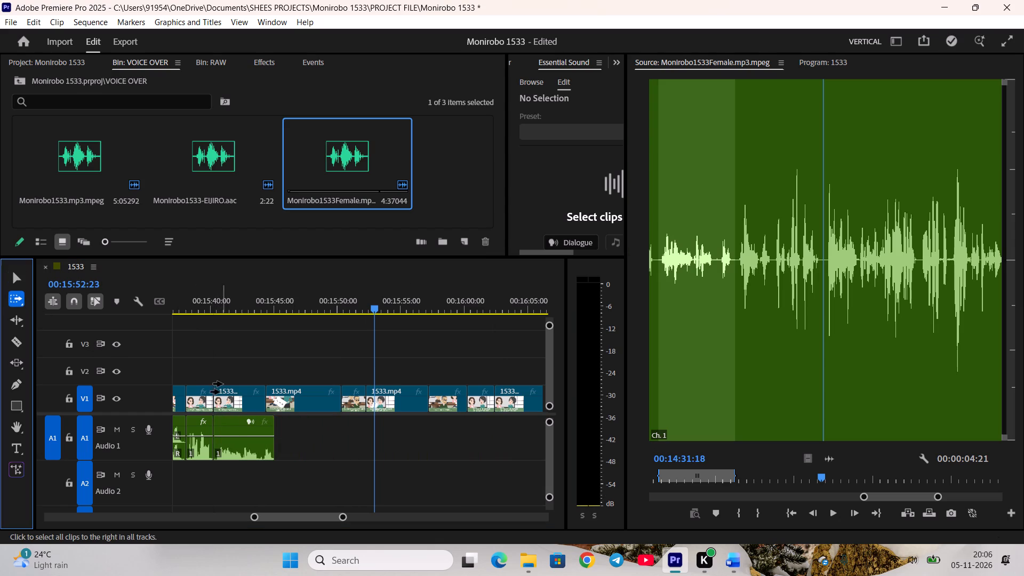
{"action": "left_click_drag", "start_coordinate": [300, 397], "coordinate": [358, 399]}
{"action": "key", "text": "v"}
{"action": "left_click", "coordinate": [334, 341]}
Raise the gain of the newly placed creative-handwriting narration clip on Audio 1 by 10 dB.
{"action": "key", "text": "equal"}
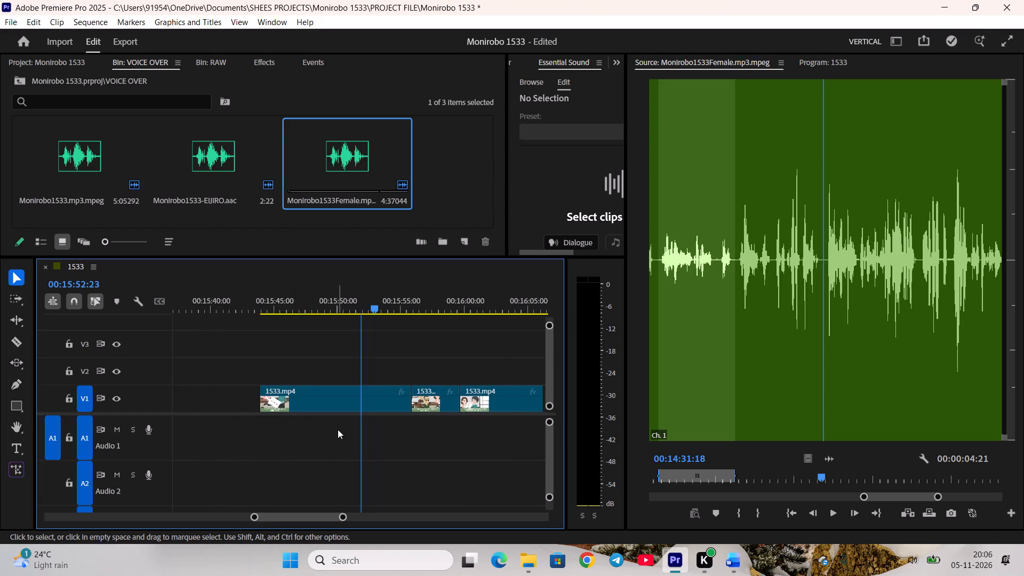
{"action": "scroll", "coordinate": [411, 458], "scroll_direction": "up", "scroll_amount": 4}
{"action": "scroll", "coordinate": [317, 470], "scroll_direction": "up", "scroll_amount": 4}
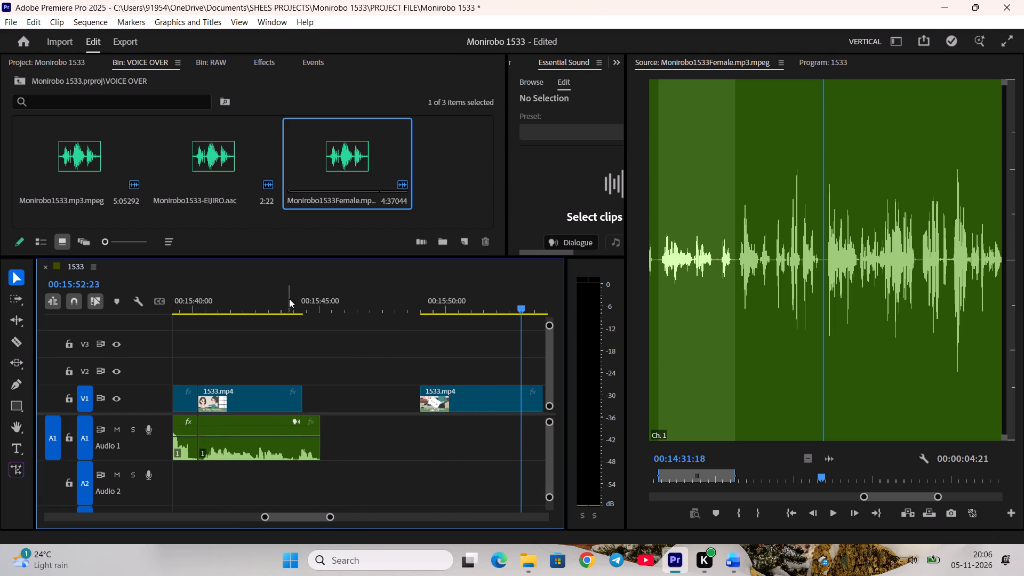
{"action": "left_click", "coordinate": [289, 299]}
{"action": "left_click", "coordinate": [278, 451]}
{"action": "type", "text": "g10"}
{"action": "key", "text": "Return"}
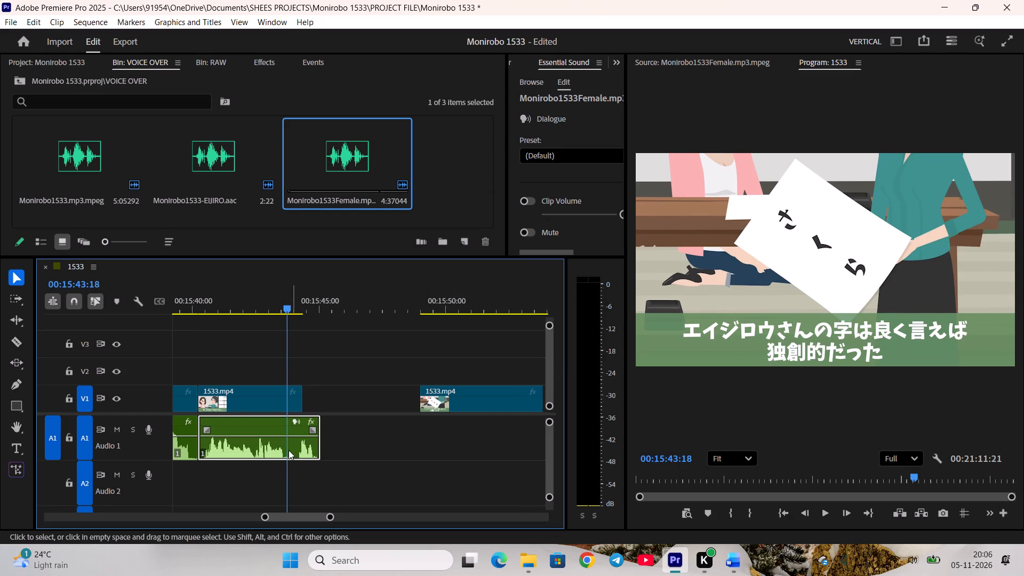
Set the V1 creative-handwriting shot's duration to 00:00:04:20 to match its narration and play it back.
{"action": "right_click", "coordinate": [269, 391]}
{"action": "left_click", "coordinate": [299, 390]}
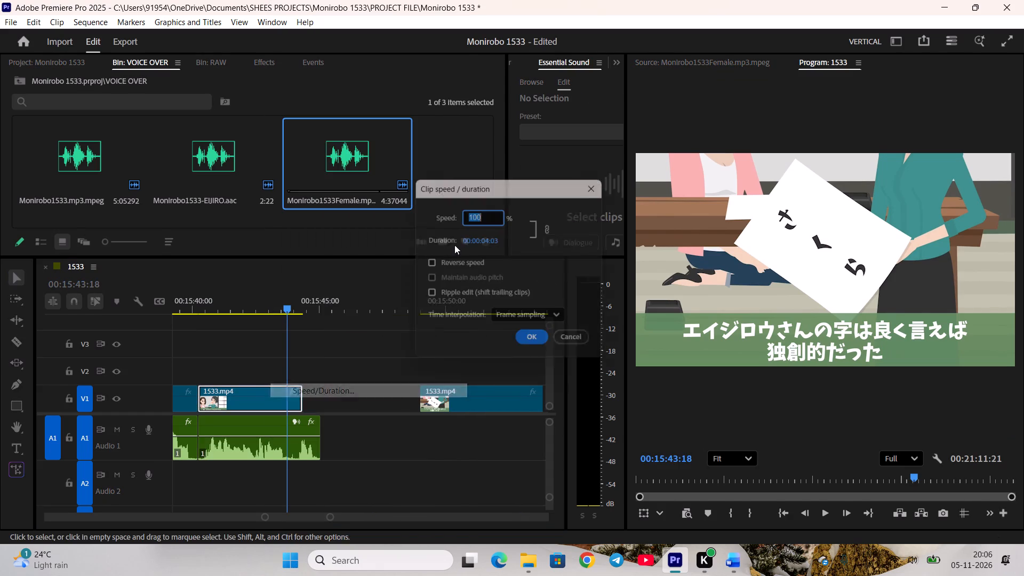
{"action": "left_click", "coordinate": [497, 246]}
{"action": "left_click", "coordinate": [508, 241]}
{"action": "key", "text": "BackSpace"}
{"action": "key", "text": "BackSpace"}
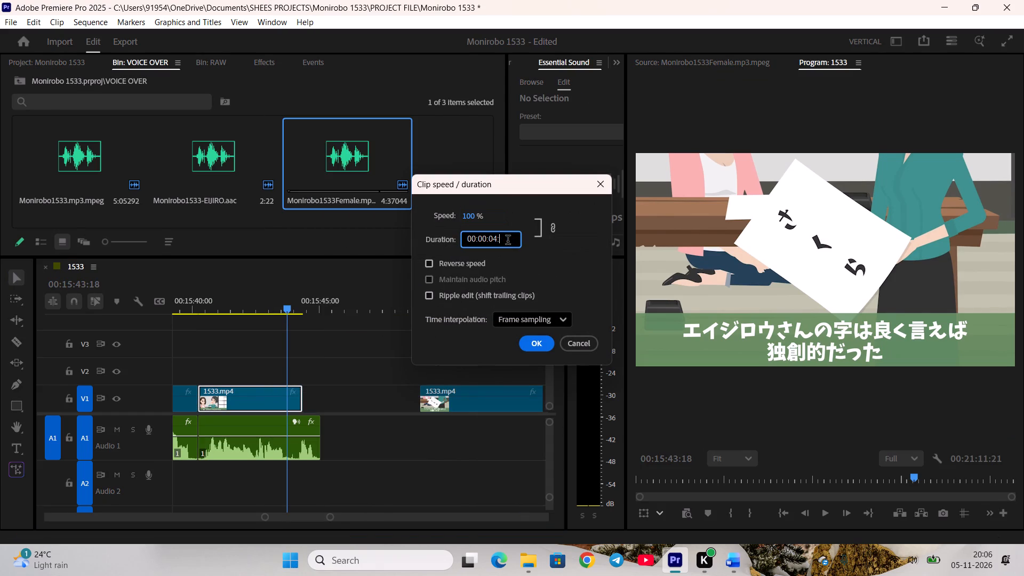
{"action": "type", "text": "20"}
{"action": "key", "text": "Return"}
{"action": "key", "text": "space"}
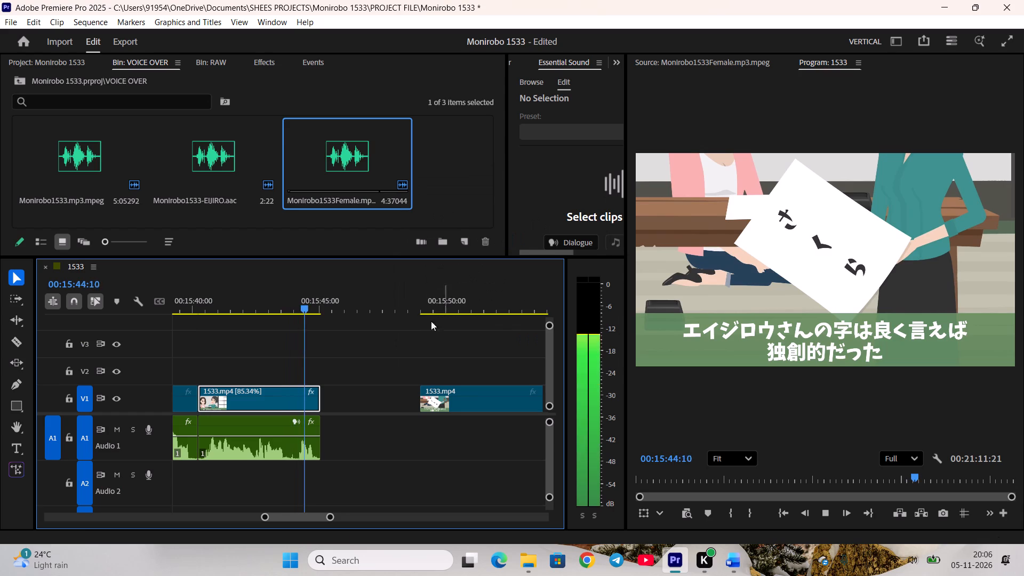
{"action": "key", "text": "space"}
Ripple delete the V1 gap after the creative-handwriting shot and play into the mother-in-law's brushstroke shot up to 00:15:46:04.
{"action": "right_click", "coordinate": [380, 402]}
{"action": "left_click", "coordinate": [422, 413]}
{"action": "scroll", "coordinate": [423, 414], "scroll_direction": "down", "scroll_amount": 5}
{"action": "key", "text": "space"}
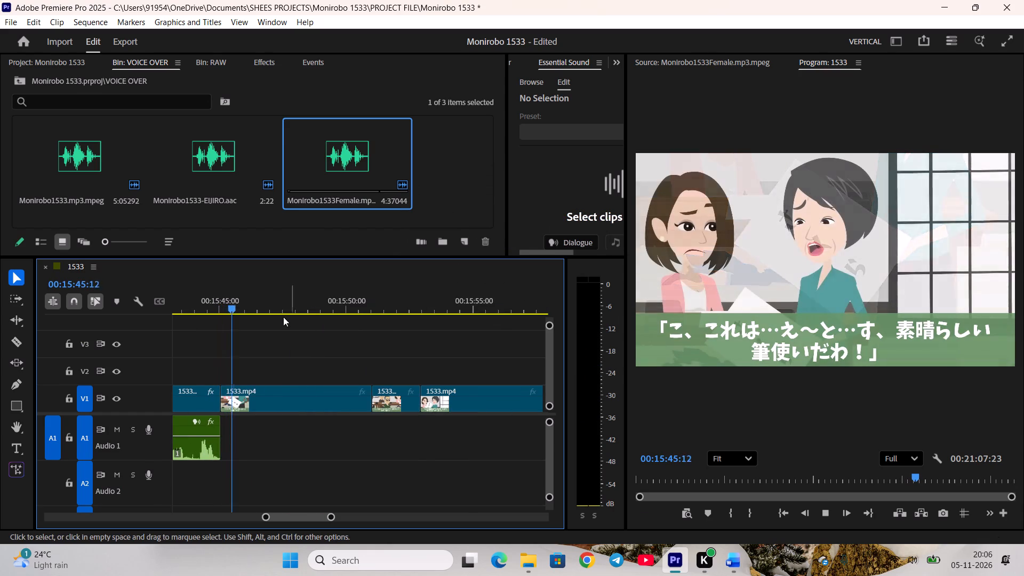
{"action": "key", "text": "space"}
Mark the brushstroke speech in the female recording from 00:14:26:05 to 00:14:31:18 and place it on Audio 1 directly after the narration.
{"action": "double_click", "coordinate": [346, 171]}
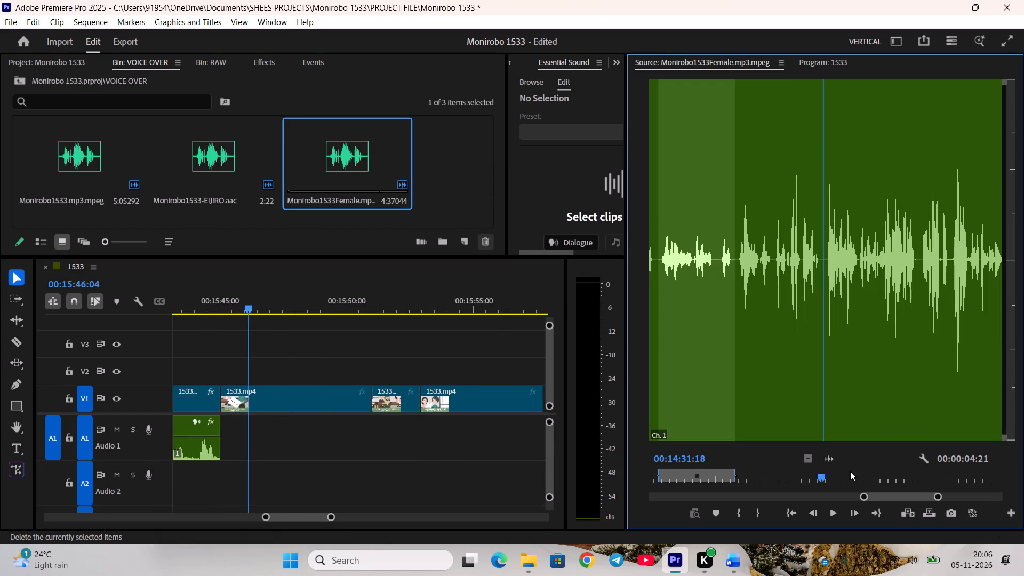
{"action": "key", "text": "o"}
{"action": "left_click", "coordinate": [738, 477]}
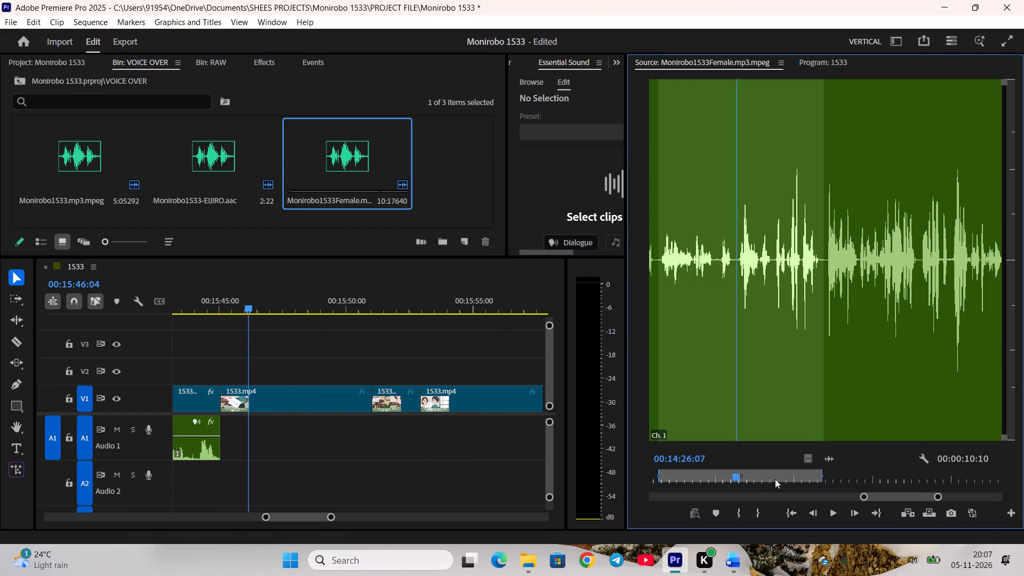
{"action": "scroll", "coordinate": [775, 479], "scroll_direction": "up", "scroll_amount": 4}
{"action": "scroll", "coordinate": [775, 479], "scroll_direction": "down", "scroll_amount": 2}
{"action": "key", "text": "i"}
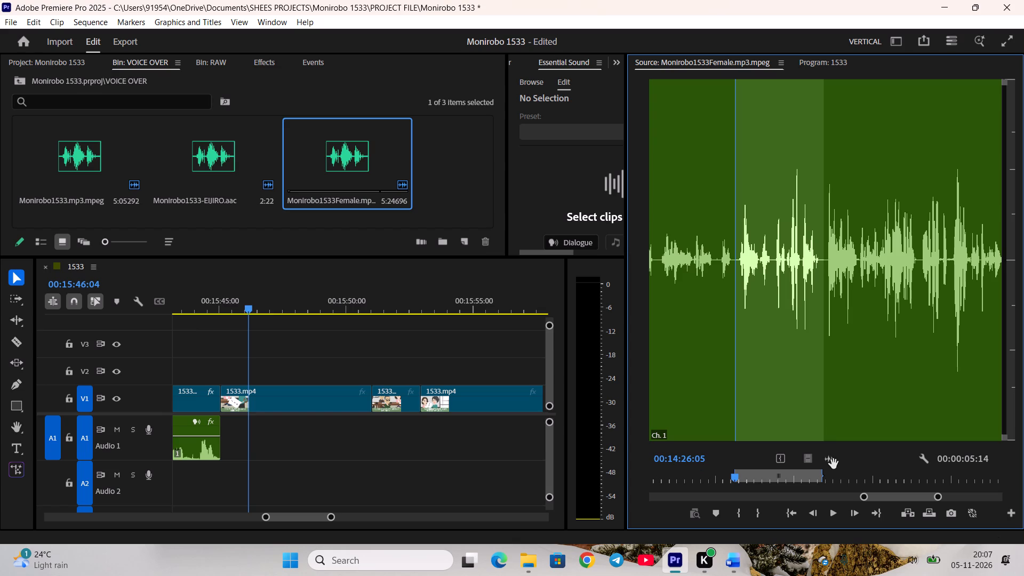
{"action": "left_click_drag", "start_coordinate": [831, 459], "coordinate": [219, 442]}
Review the brushstroke speech on Audio 1 and raise its gain by 7 dB.
{"action": "key", "text": "space"}
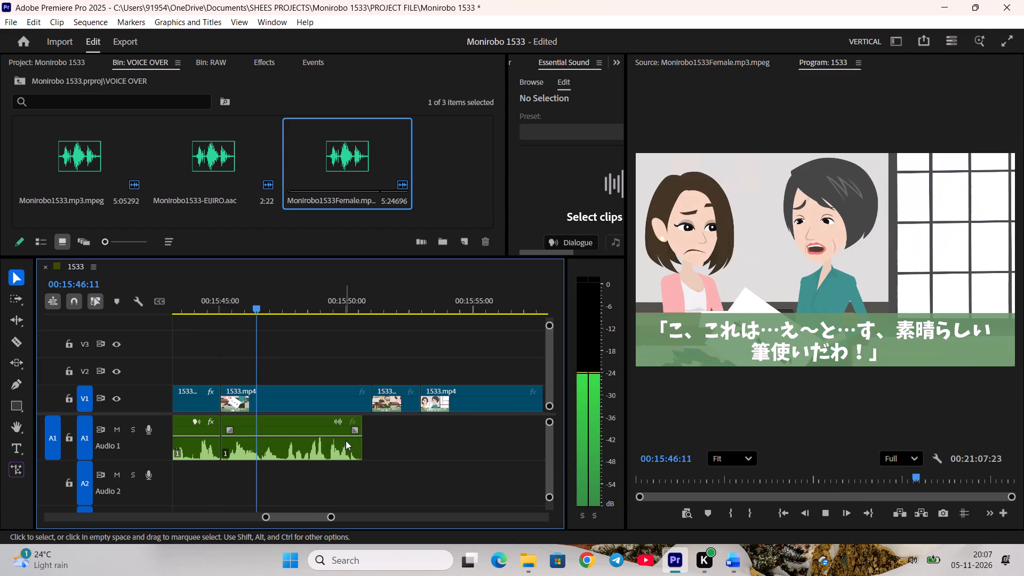
{"action": "left_click", "coordinate": [340, 452]}
{"action": "key", "text": "space"}
{"action": "key", "text": "g"}
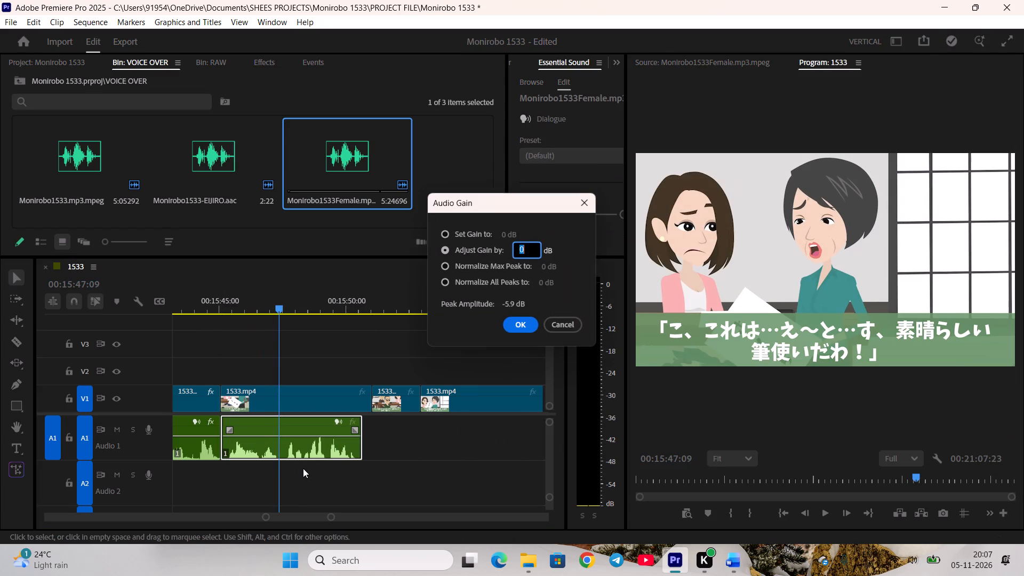
{"action": "key", "text": "7"}
{"action": "key", "text": "Return"}
{"action": "left_click", "coordinate": [333, 480]}
{"action": "key", "text": "space"}
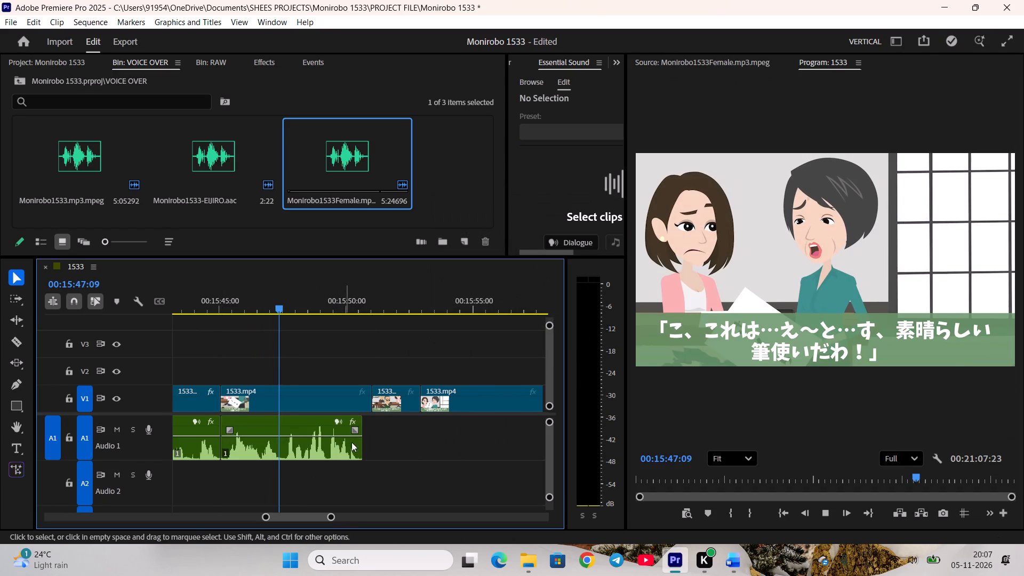
Trim the end of the V1 brushstroke shot to its speech, ripple delete the gap, and review up to 00:15:51:08.
{"action": "left_click_drag", "start_coordinate": [370, 409], "coordinate": [359, 409]}
{"action": "right_click", "coordinate": [365, 396]}
{"action": "left_click", "coordinate": [377, 399]}
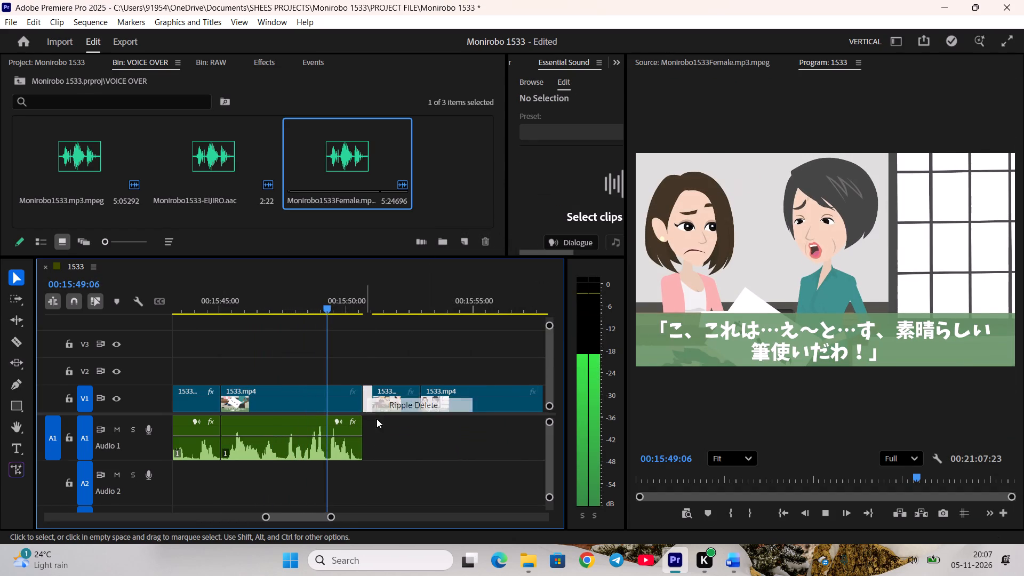
{"action": "scroll", "coordinate": [377, 428], "scroll_direction": "down", "scroll_amount": 5}
{"action": "key", "text": "space"}
{"action": "key", "text": "space"}
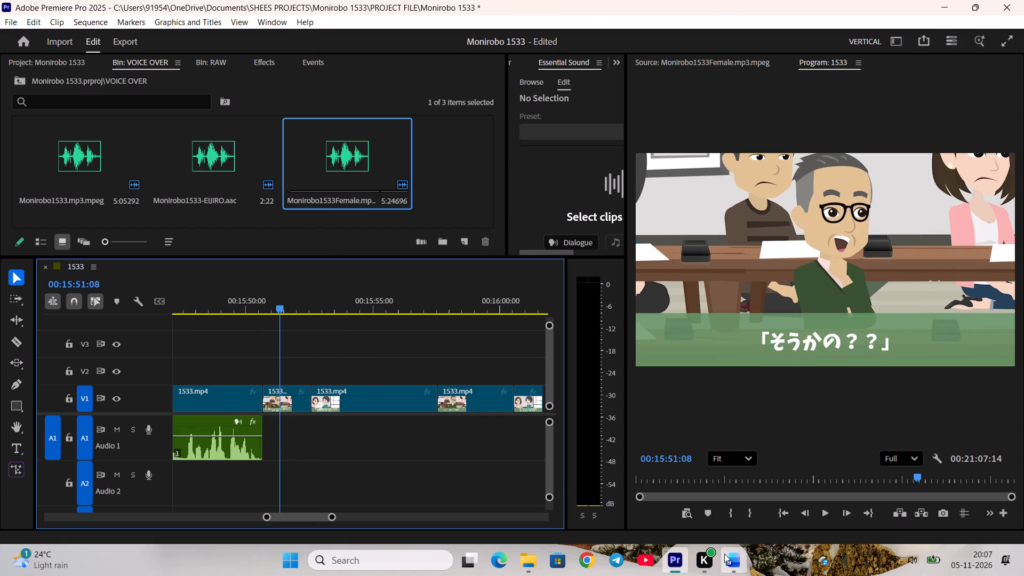
Check Eijiro's following line in the Word script, return to Premiere Pro and save the project.
{"action": "left_click", "coordinate": [724, 554]}
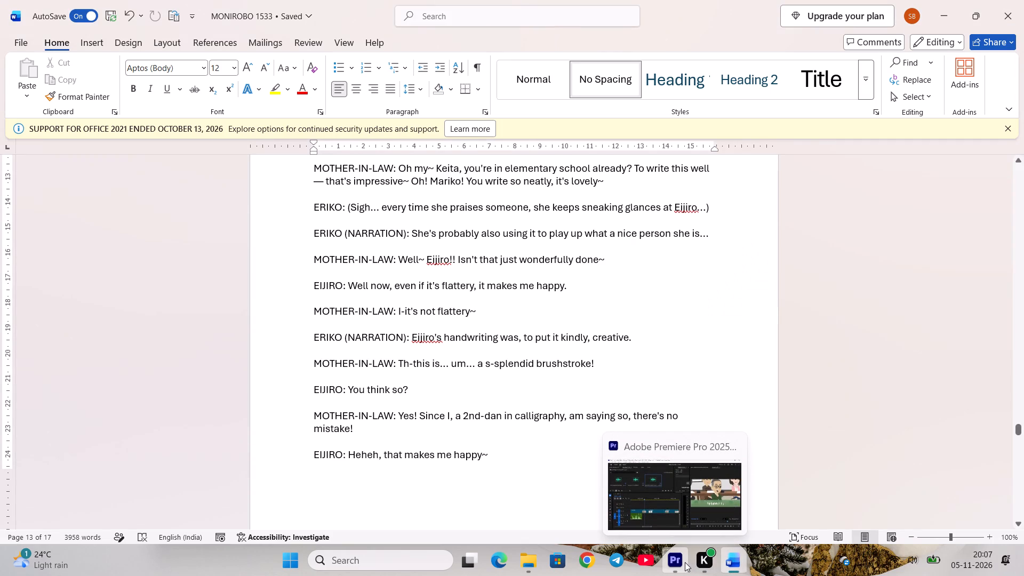
{"action": "left_click", "coordinate": [685, 562]}
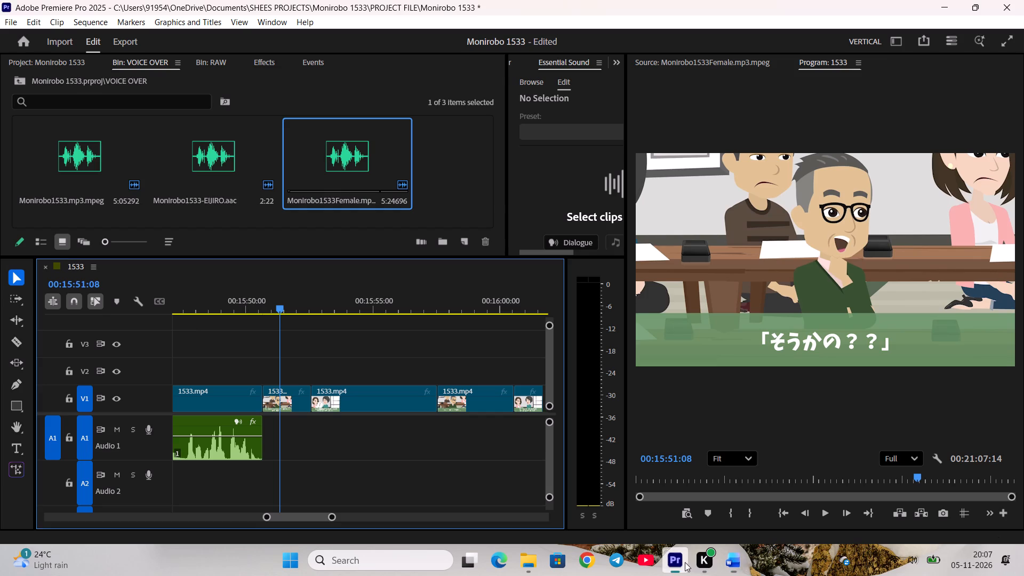
{"action": "key", "text": "ctrl+s"}
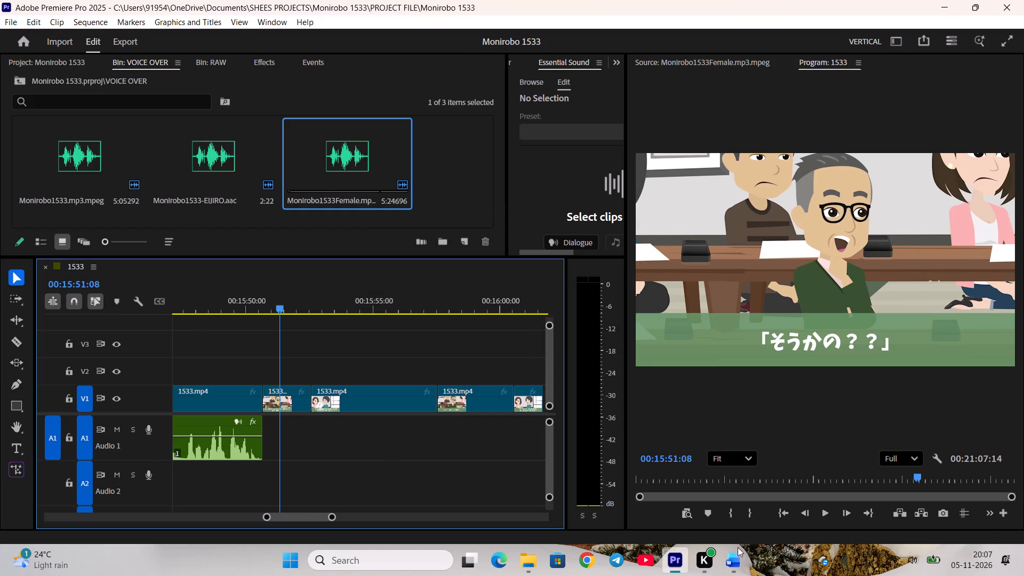